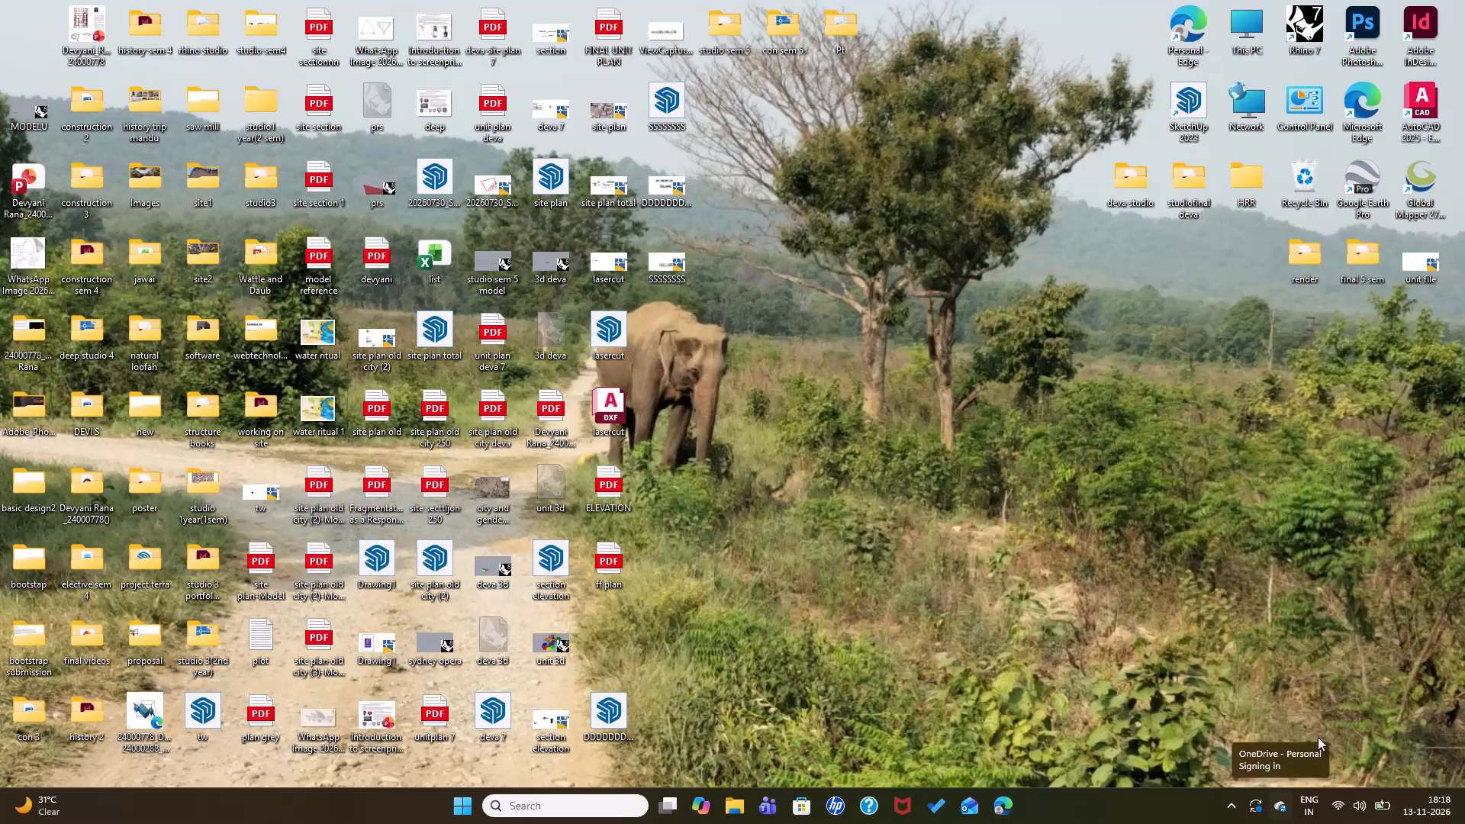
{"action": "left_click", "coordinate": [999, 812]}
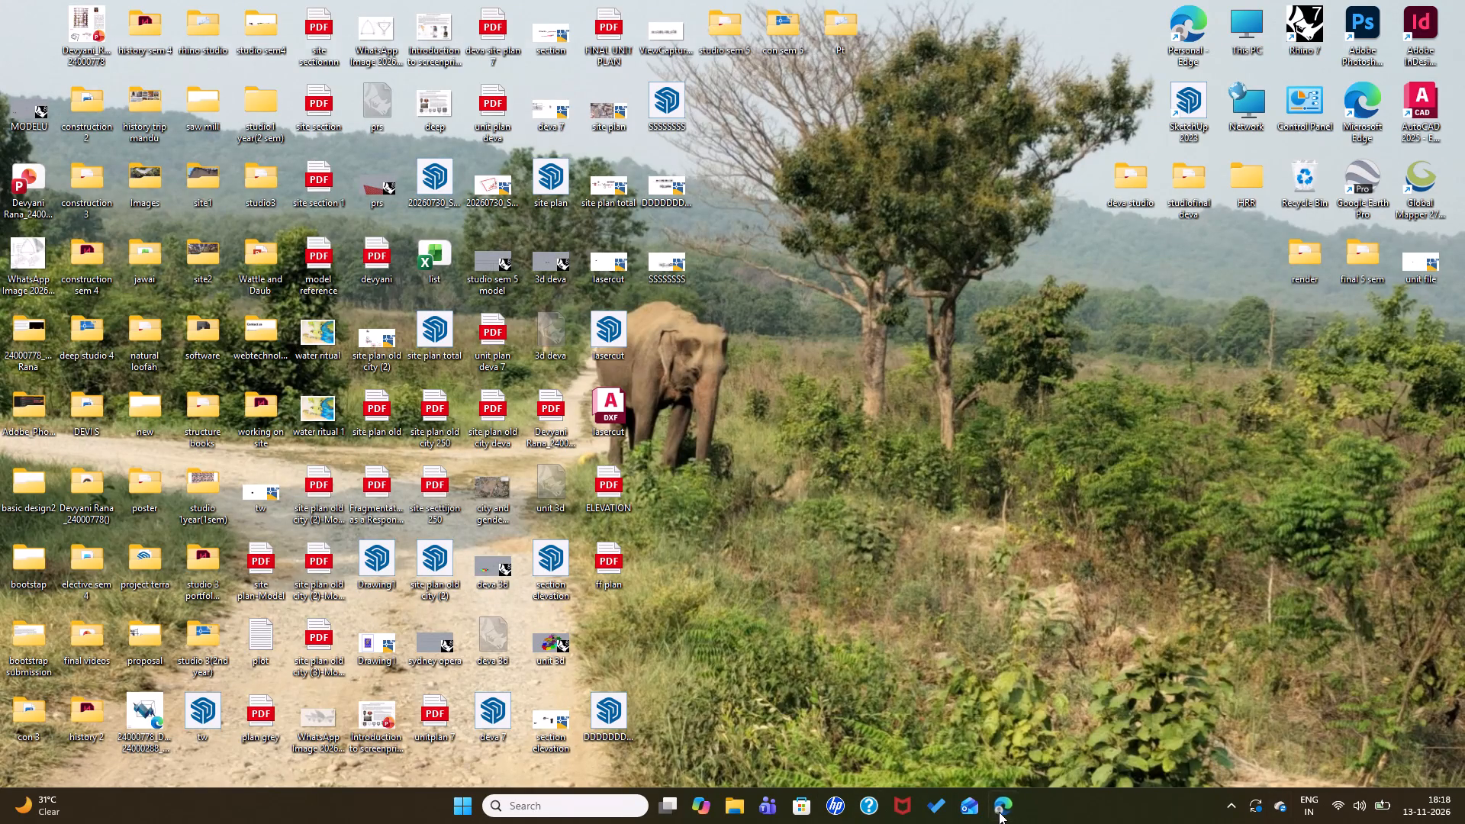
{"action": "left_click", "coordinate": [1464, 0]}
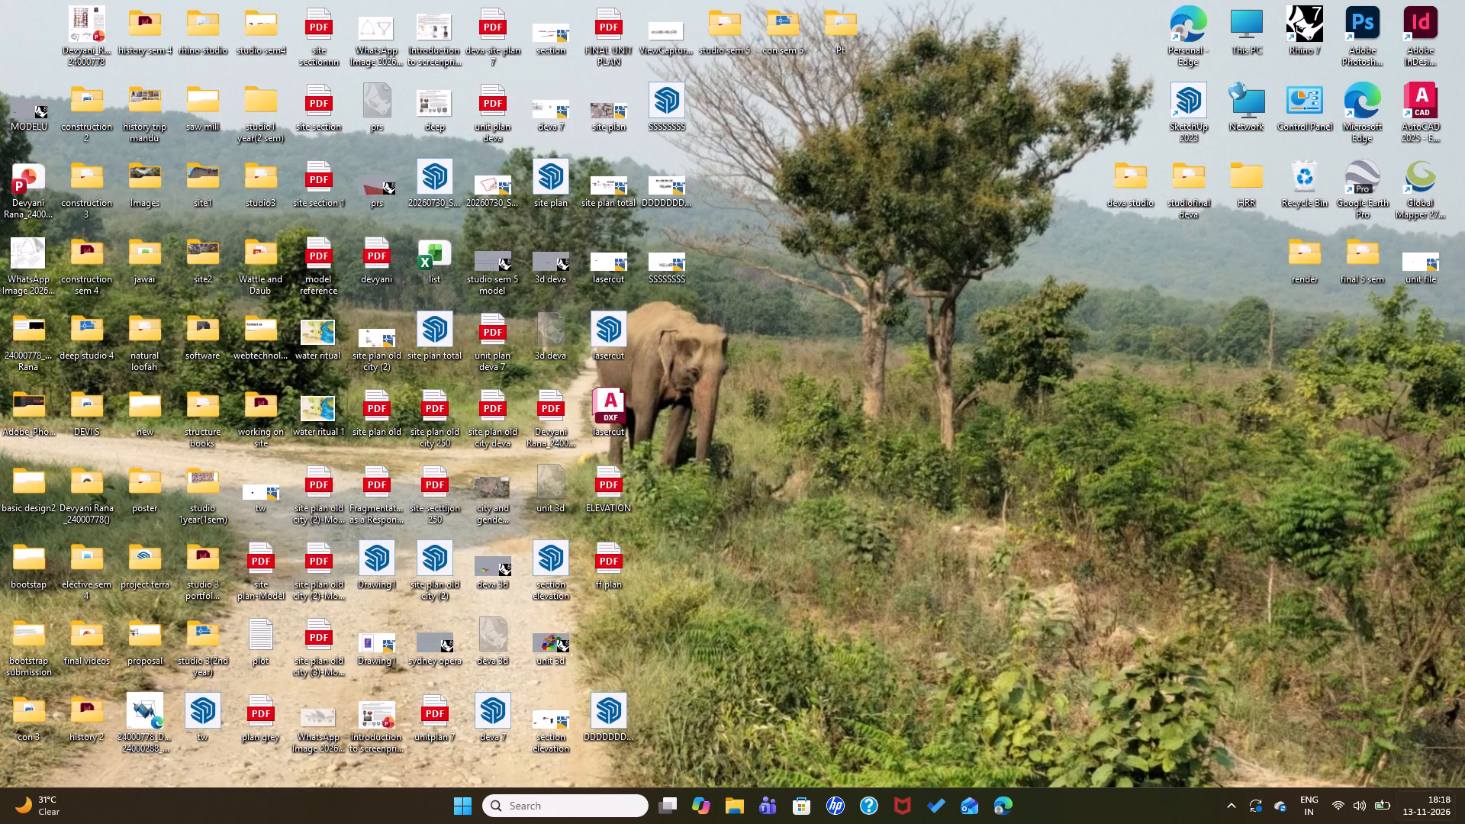
Turn off the computer's Wi-Fi connection.
{"action": "left_click", "coordinate": [1349, 817]}
{"action": "left_click", "coordinate": [1374, 813]}
{"action": "left_click", "coordinate": [1219, 529]}
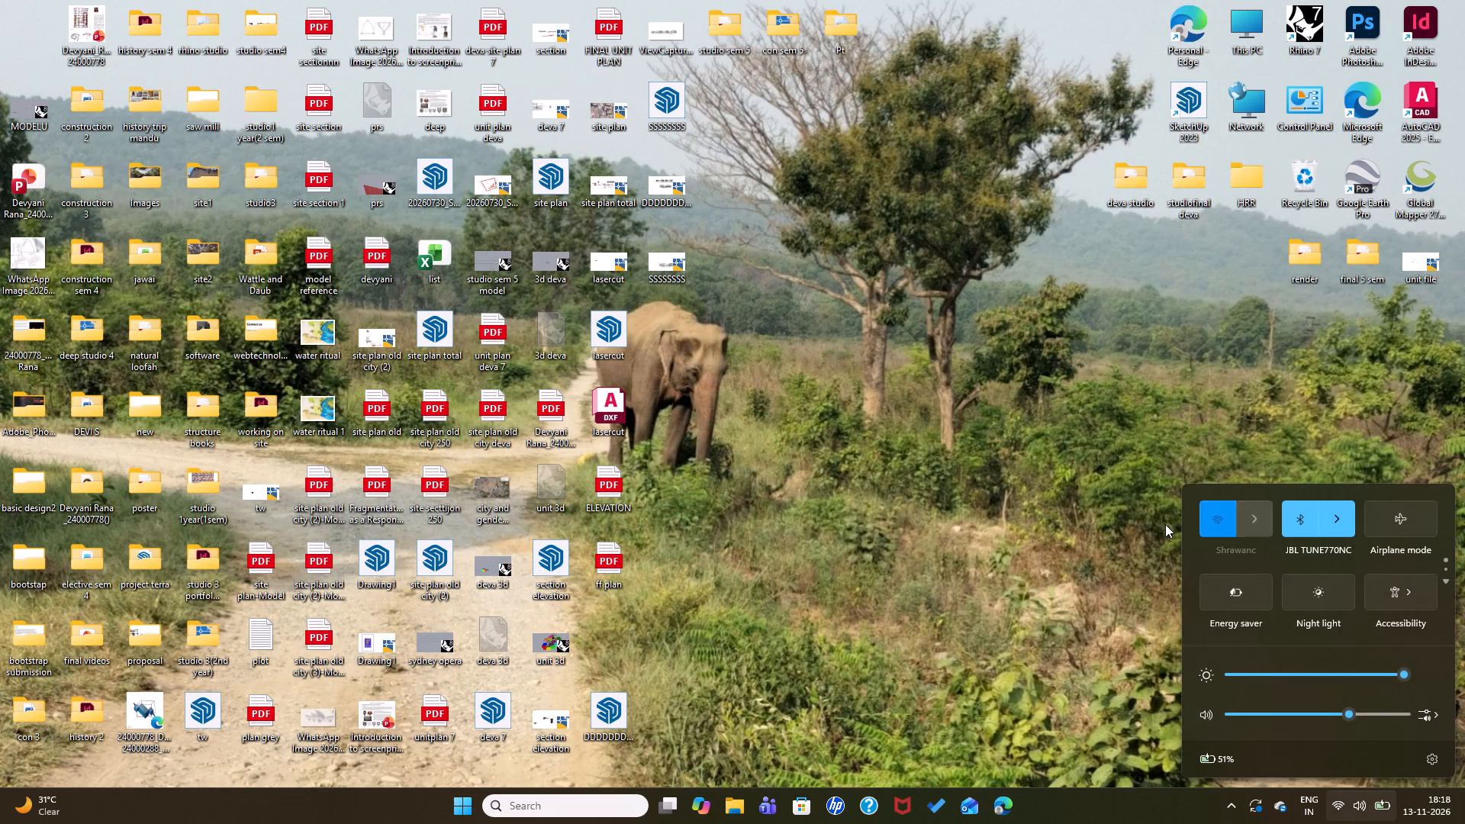
{"action": "left_click", "coordinate": [1074, 507]}
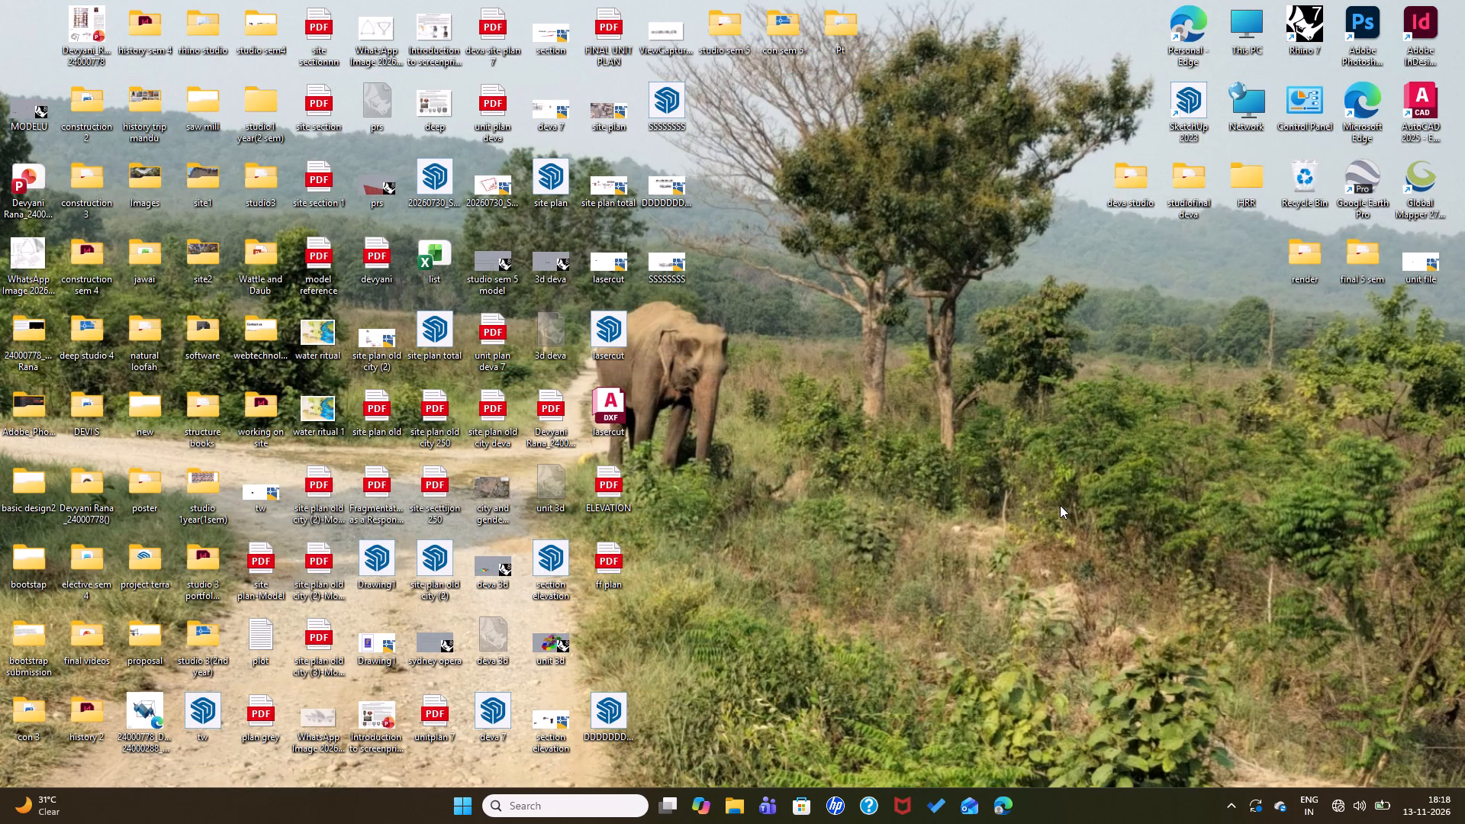
Launch Adobe Photoshop from the desktop.
{"action": "double_click", "coordinate": [1358, 22]}
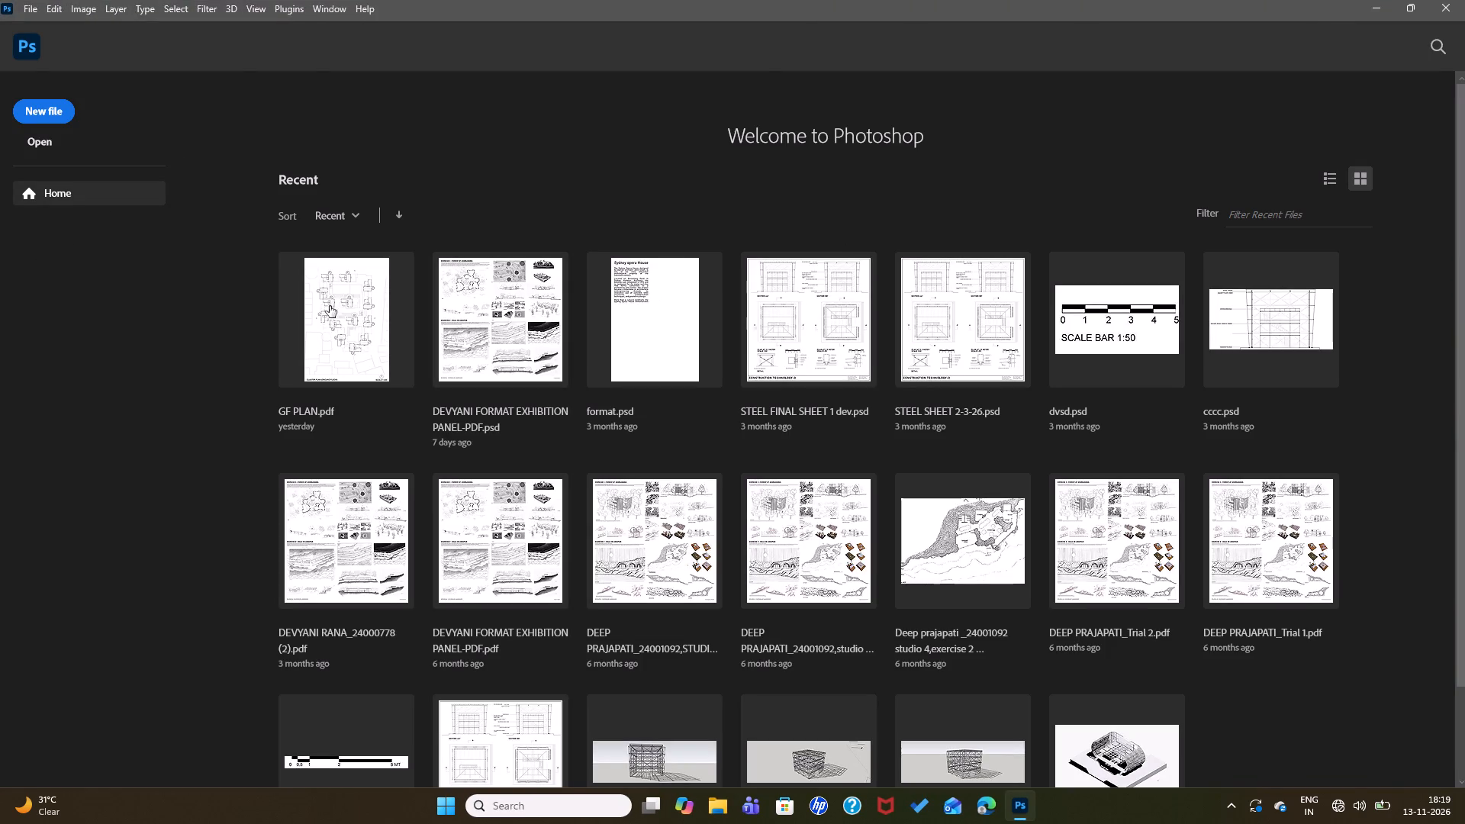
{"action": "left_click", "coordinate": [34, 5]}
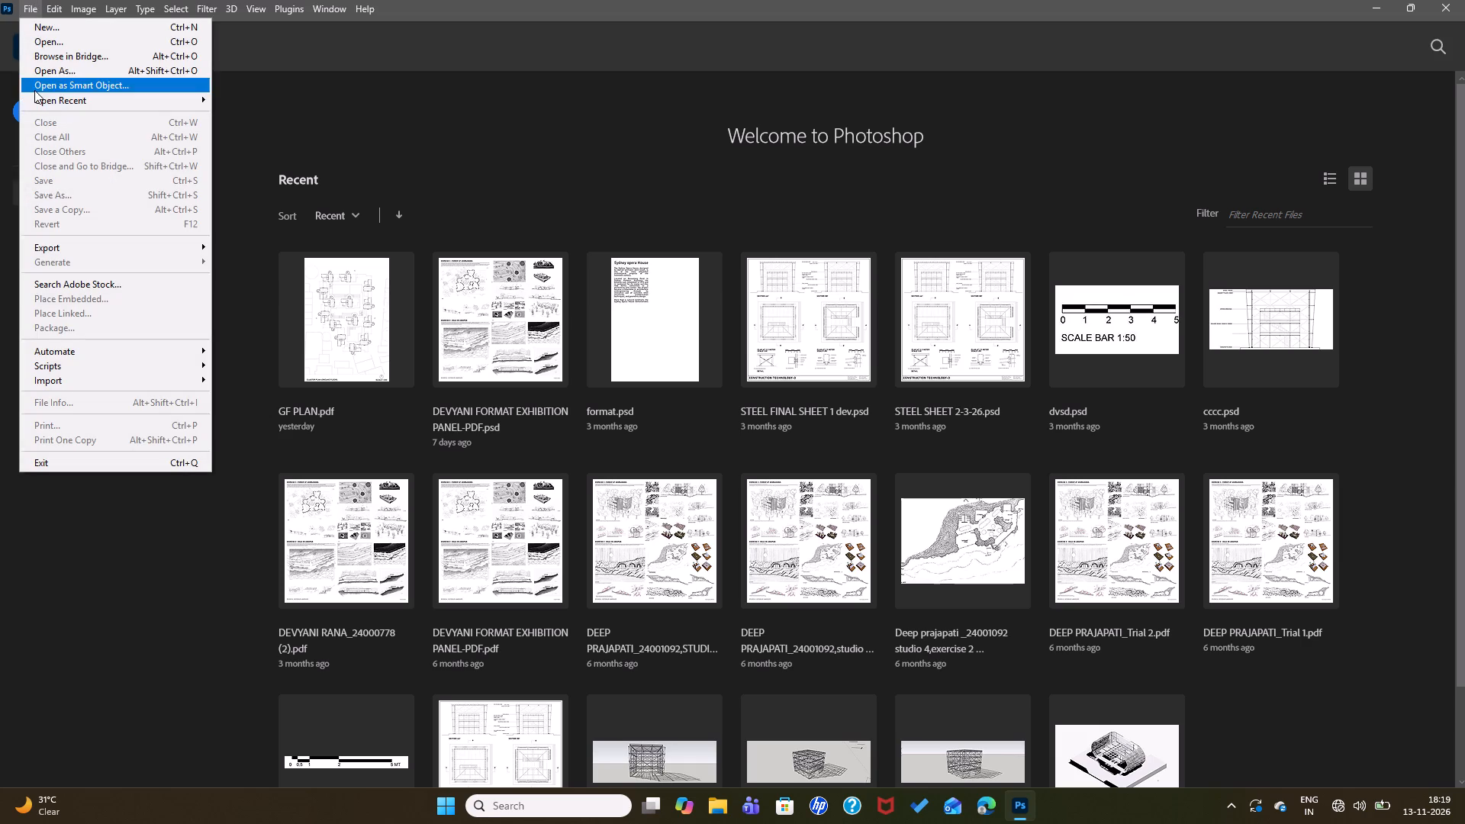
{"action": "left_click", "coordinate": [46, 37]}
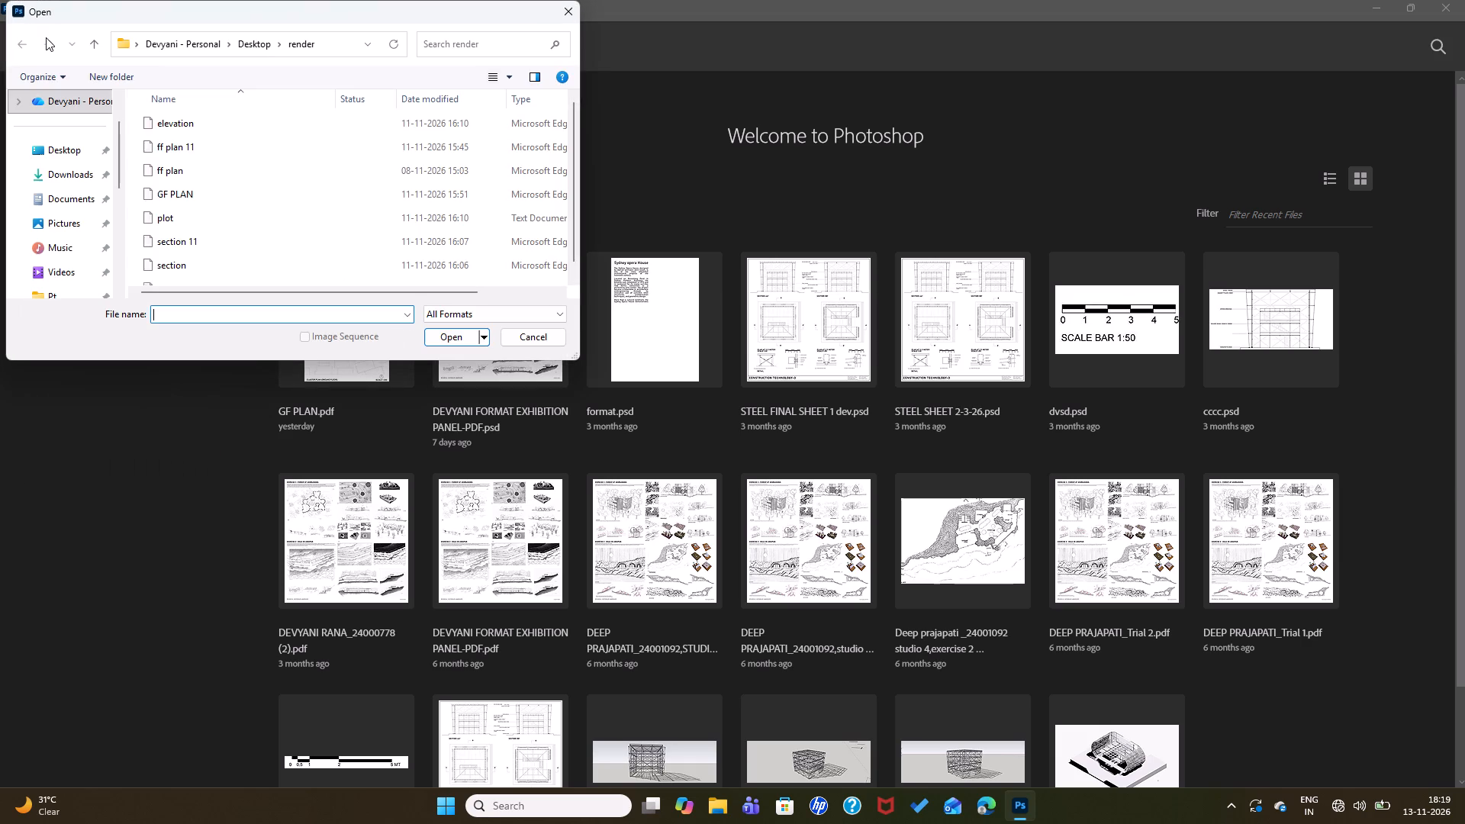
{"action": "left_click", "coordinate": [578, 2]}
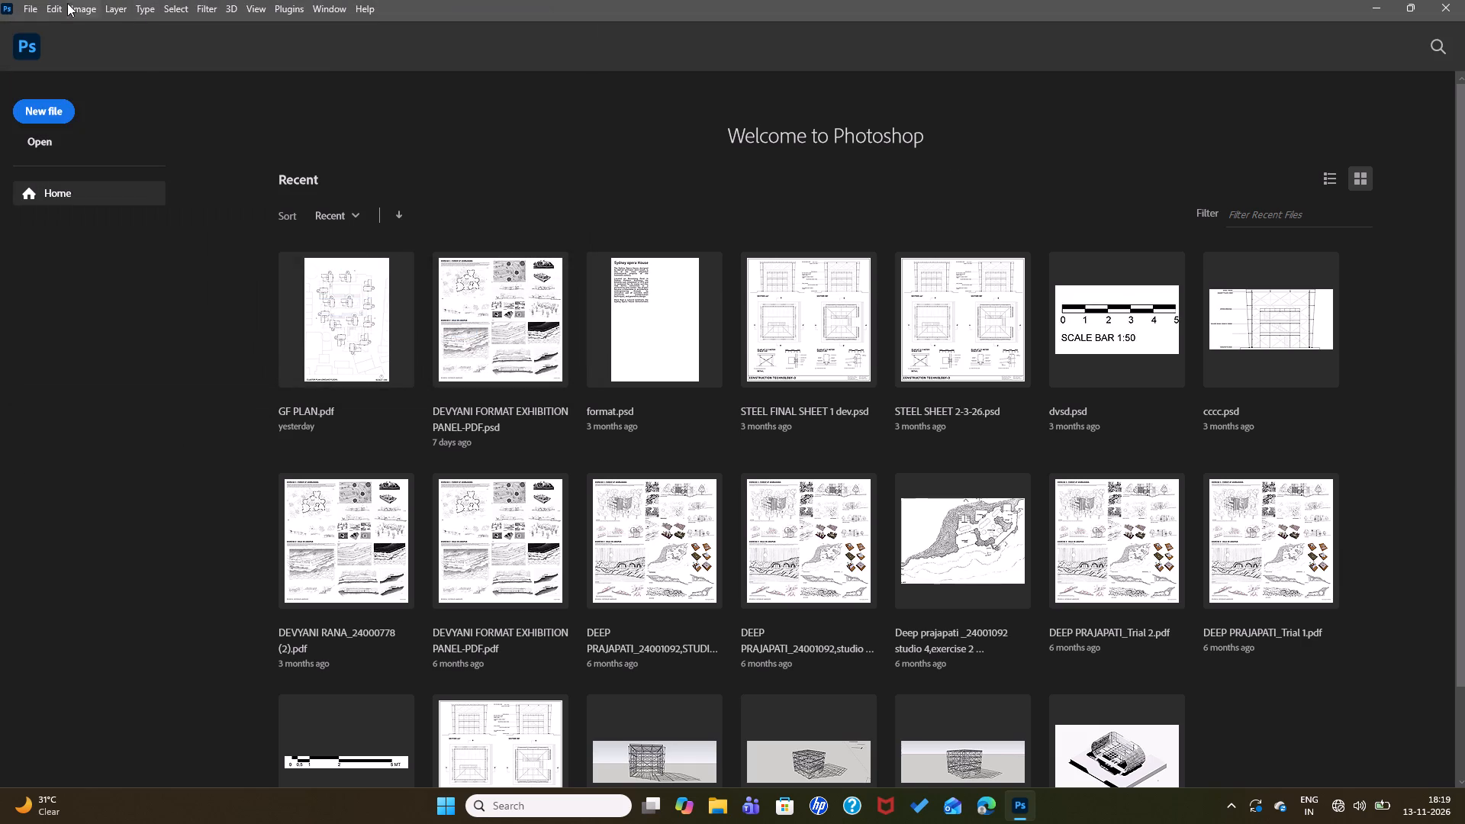
Open page 1 of the GF PLAN PDF from the render folder as a smart object.
{"action": "left_click", "coordinate": [37, 3]}
{"action": "left_click", "coordinate": [93, 81]}
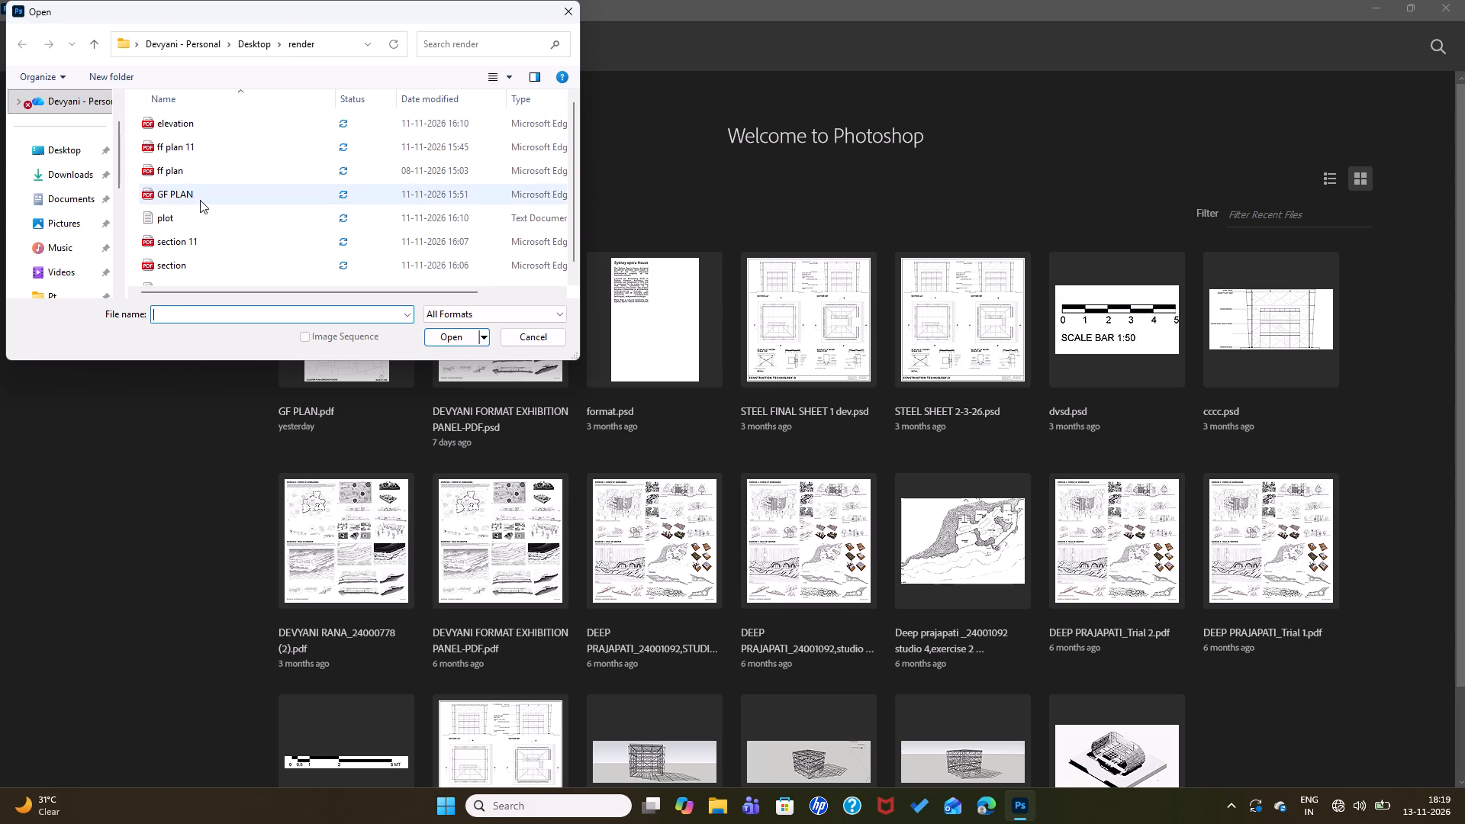
{"action": "left_click", "coordinate": [204, 194]}
{"action": "left_click", "coordinate": [449, 336]}
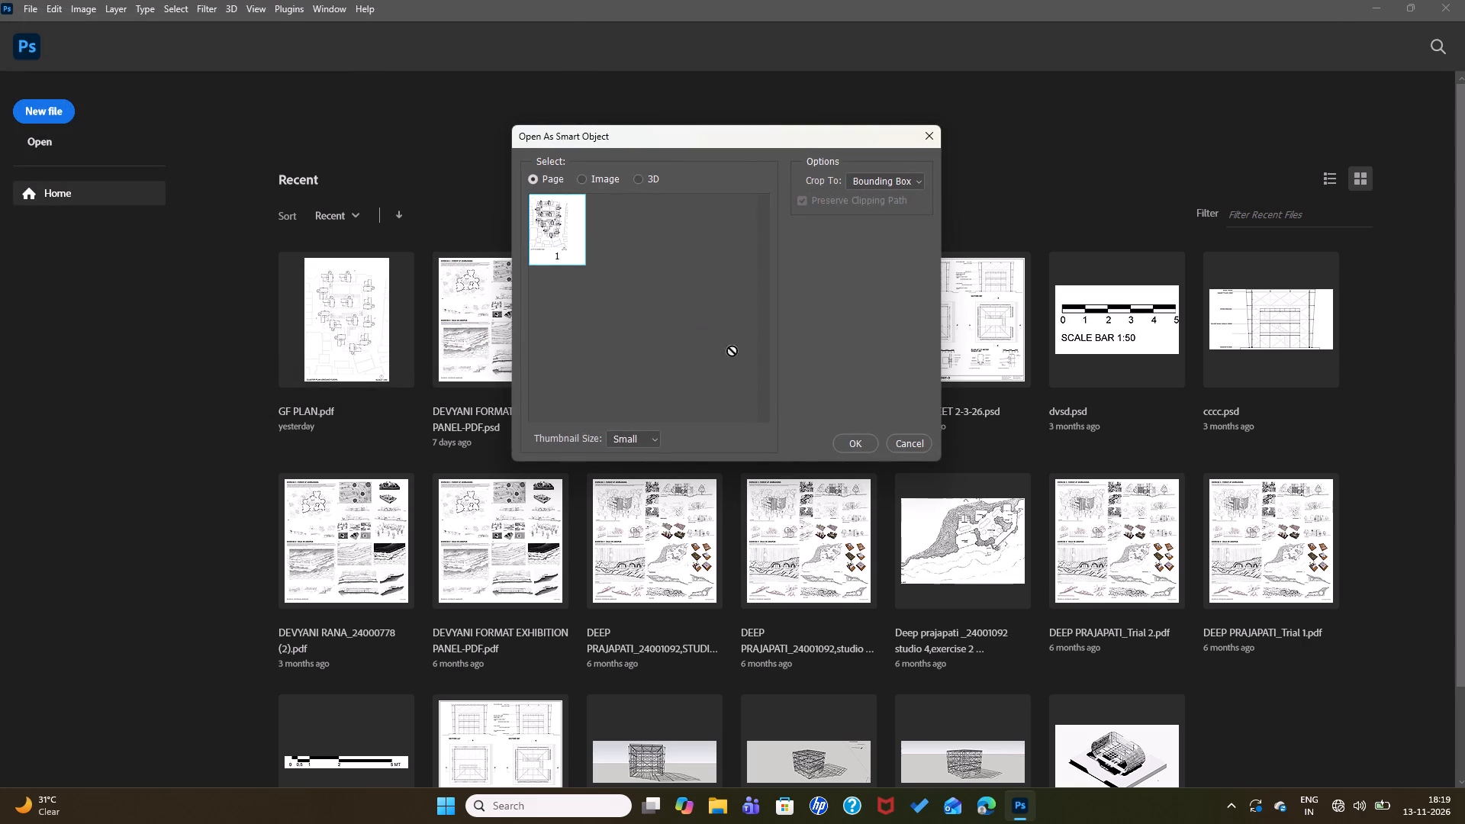
{"action": "left_click", "coordinate": [845, 443]}
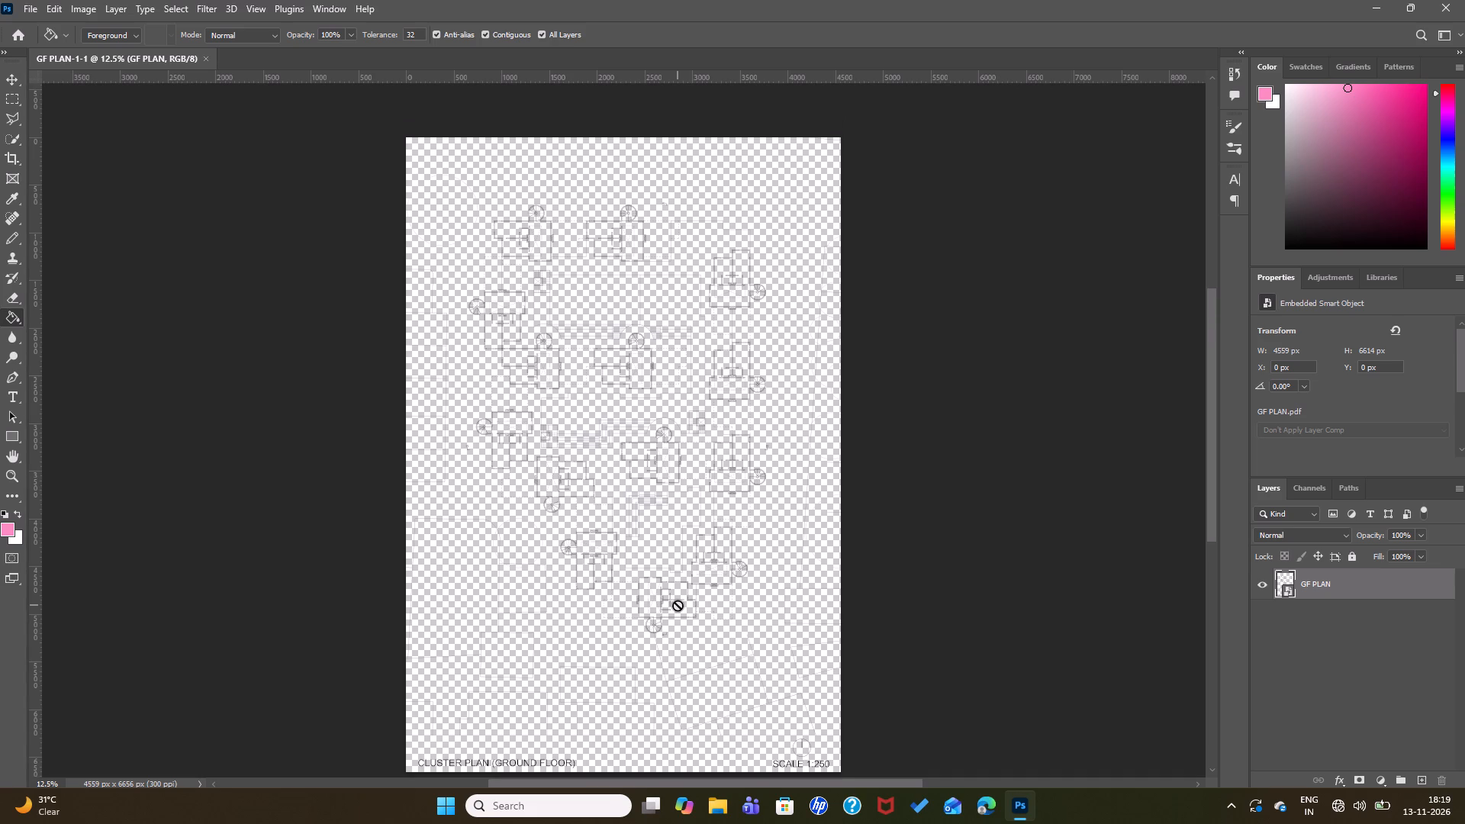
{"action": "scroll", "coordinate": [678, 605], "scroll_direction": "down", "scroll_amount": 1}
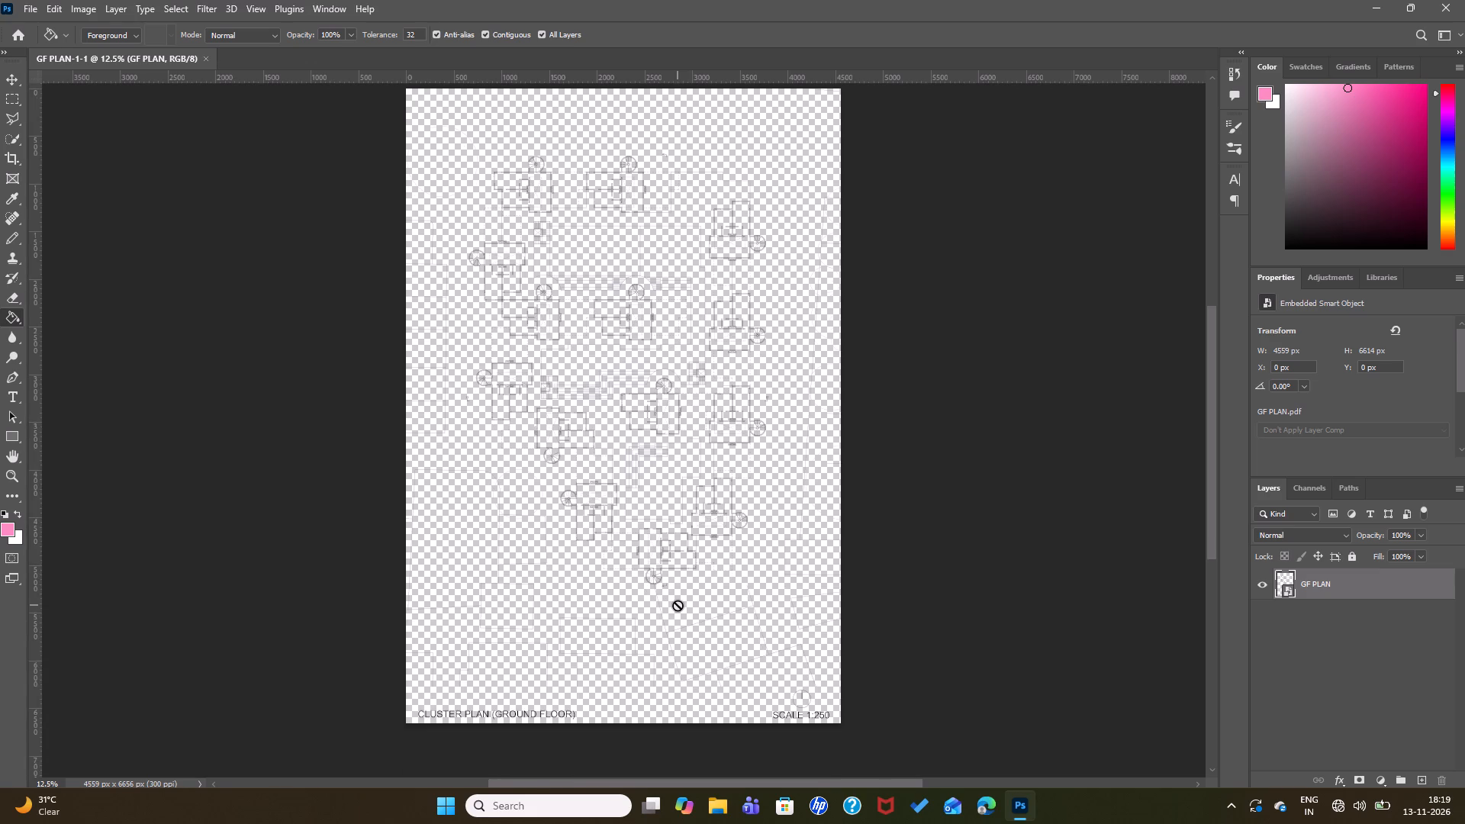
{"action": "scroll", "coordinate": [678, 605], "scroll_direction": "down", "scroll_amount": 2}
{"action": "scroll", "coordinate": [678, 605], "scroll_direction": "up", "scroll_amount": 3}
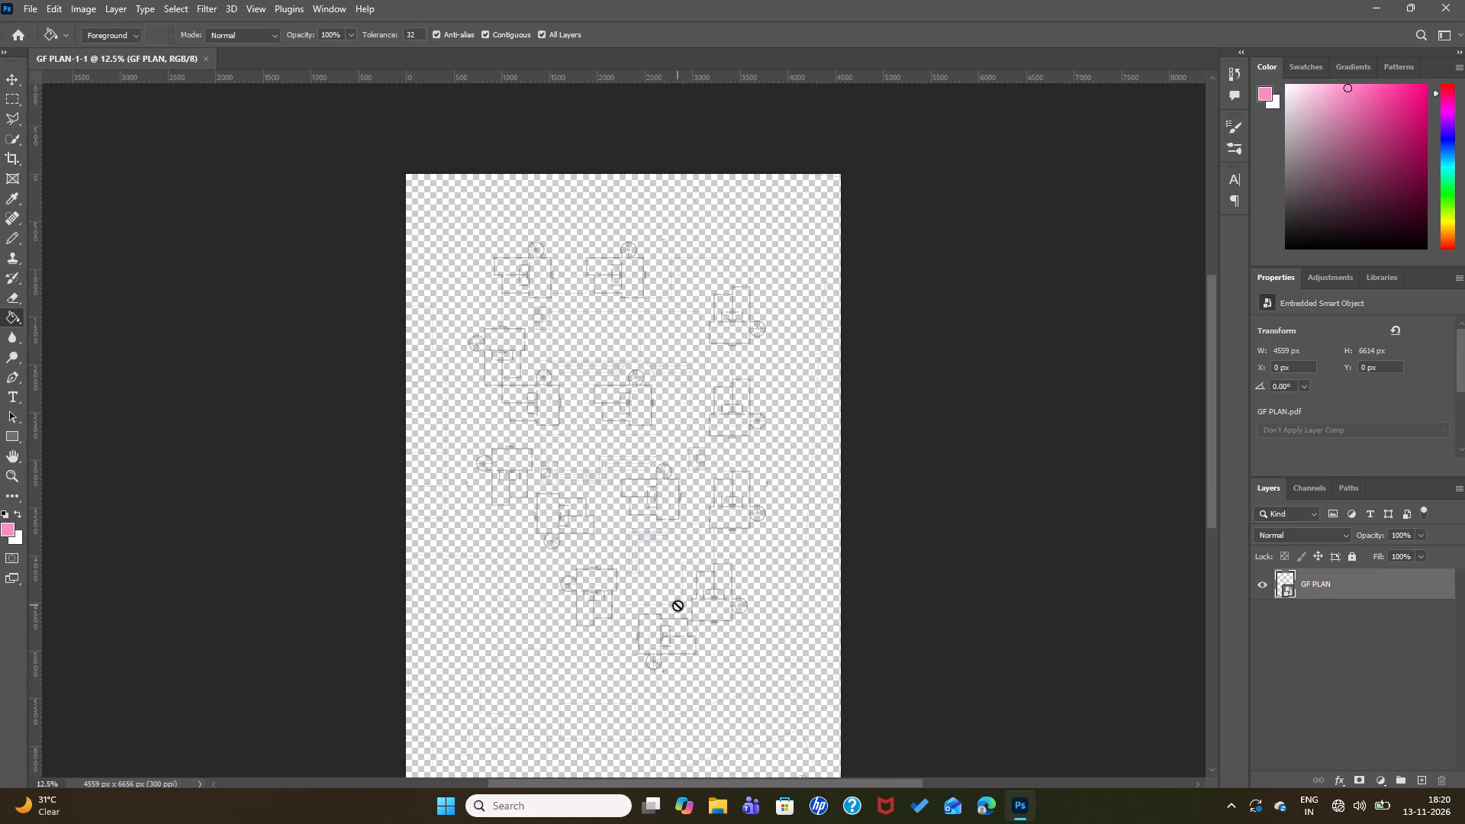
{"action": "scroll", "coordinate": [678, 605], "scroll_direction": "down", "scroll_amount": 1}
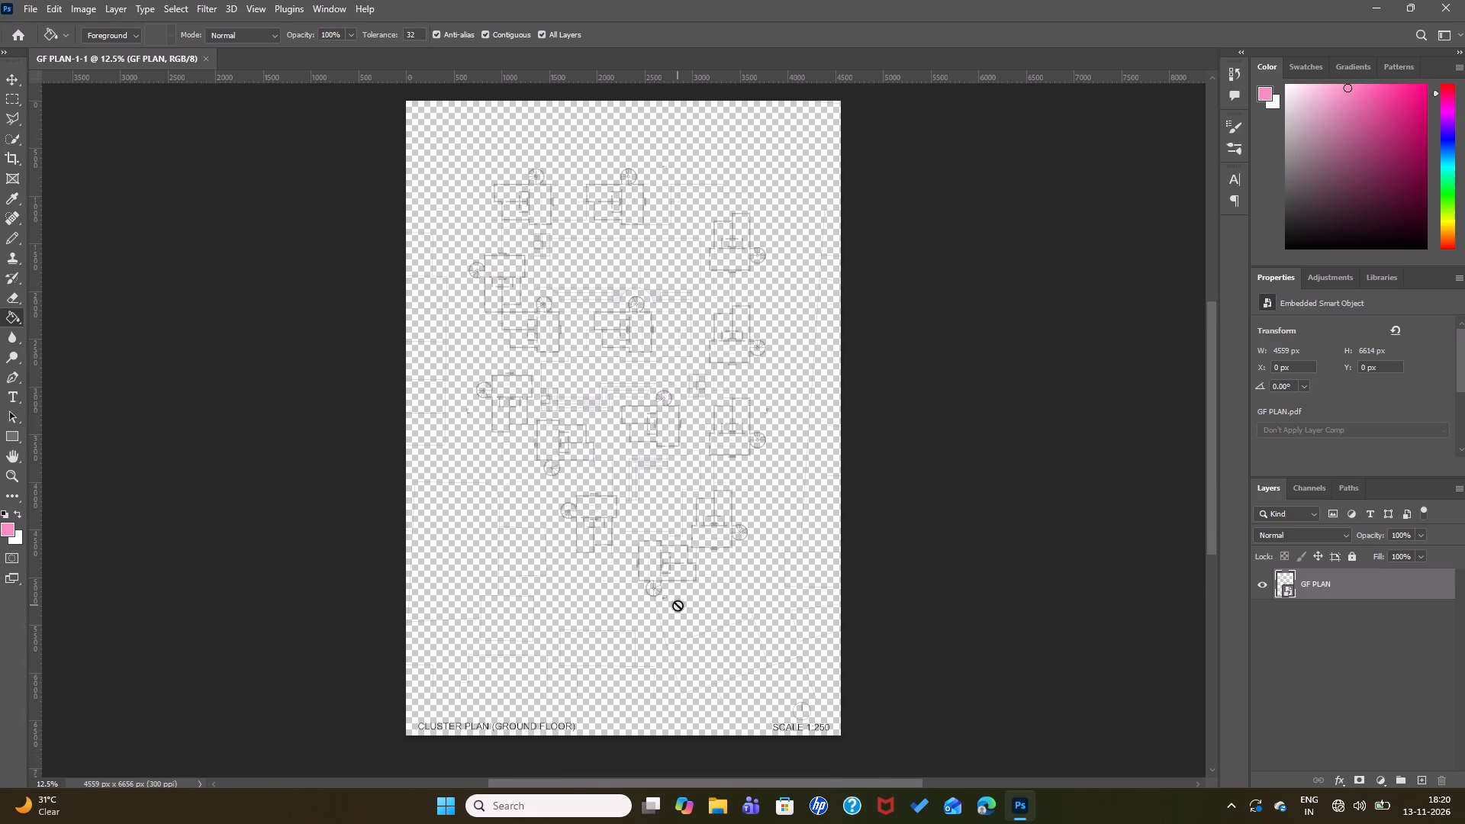
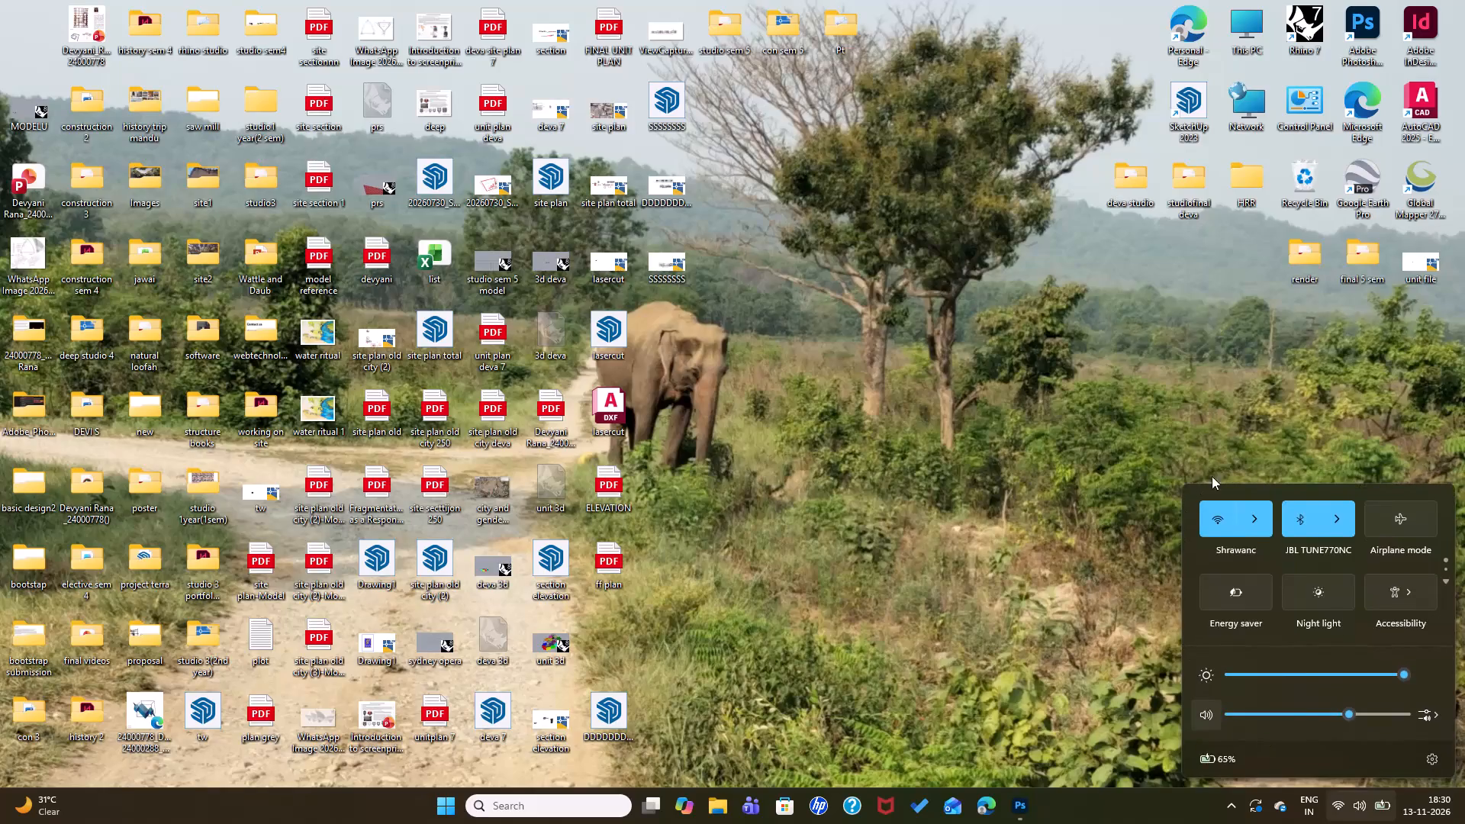
Turn off the computer's Wi-Fi connection.
{"action": "left_click", "coordinate": [1218, 532]}
{"action": "left_click", "coordinate": [994, 443]}
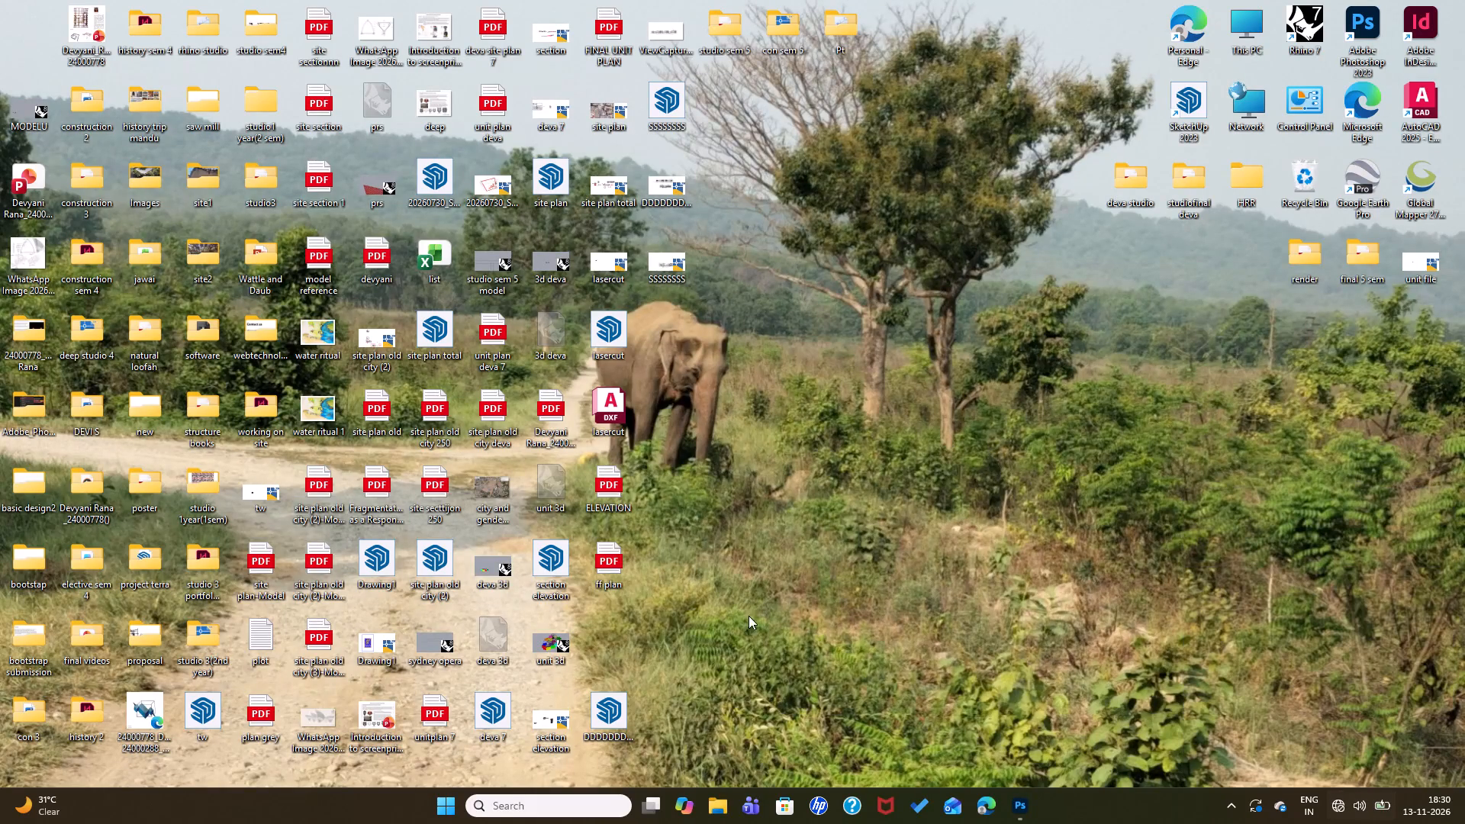
Open the image WhatsApp Image 2026-11-02 at 11.53.43 AM from the Downloads folder in File Explorer.
{"action": "double_click", "coordinate": [707, 800]}
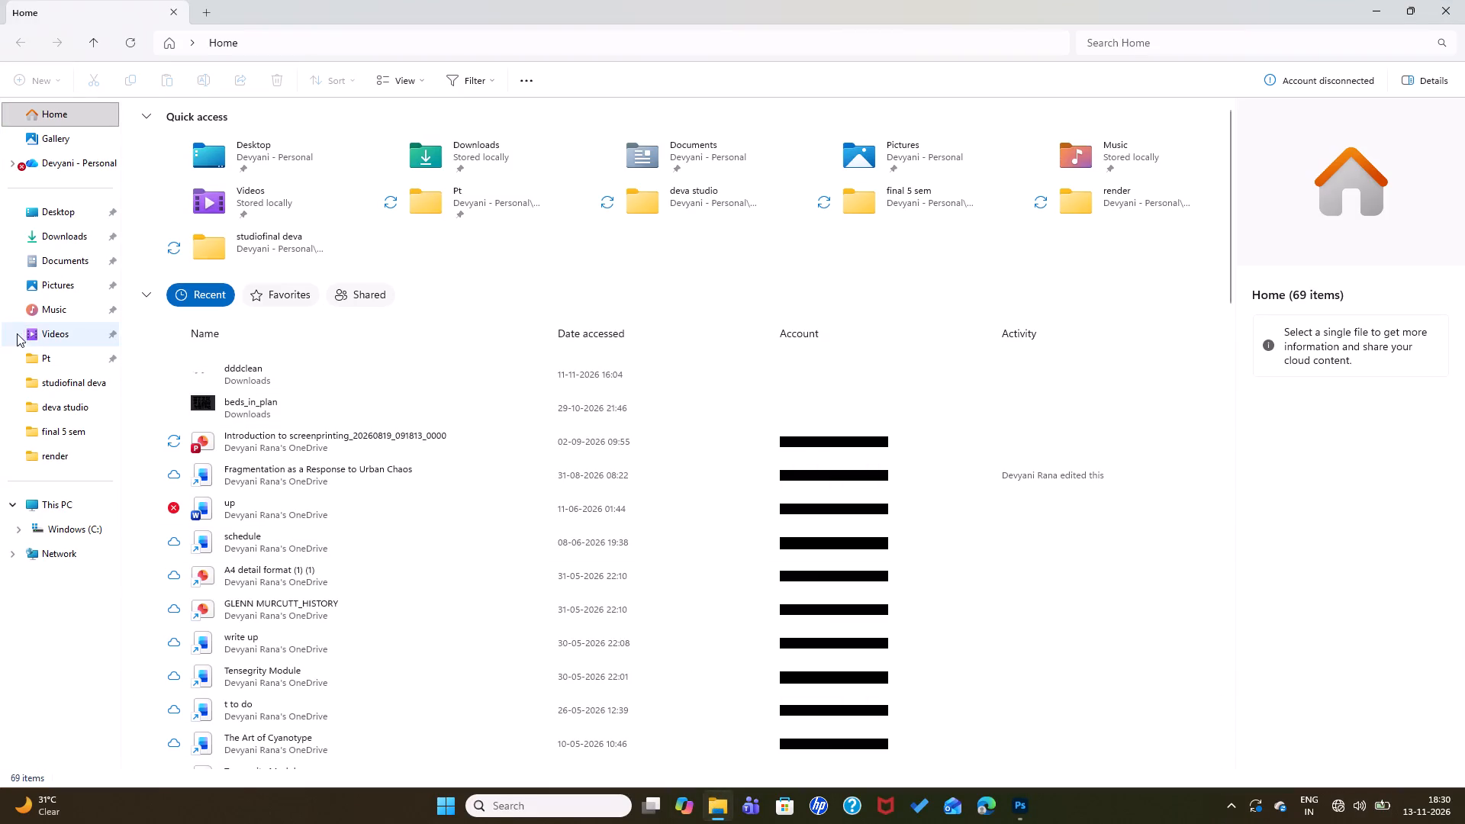
{"action": "left_click", "coordinate": [86, 233]}
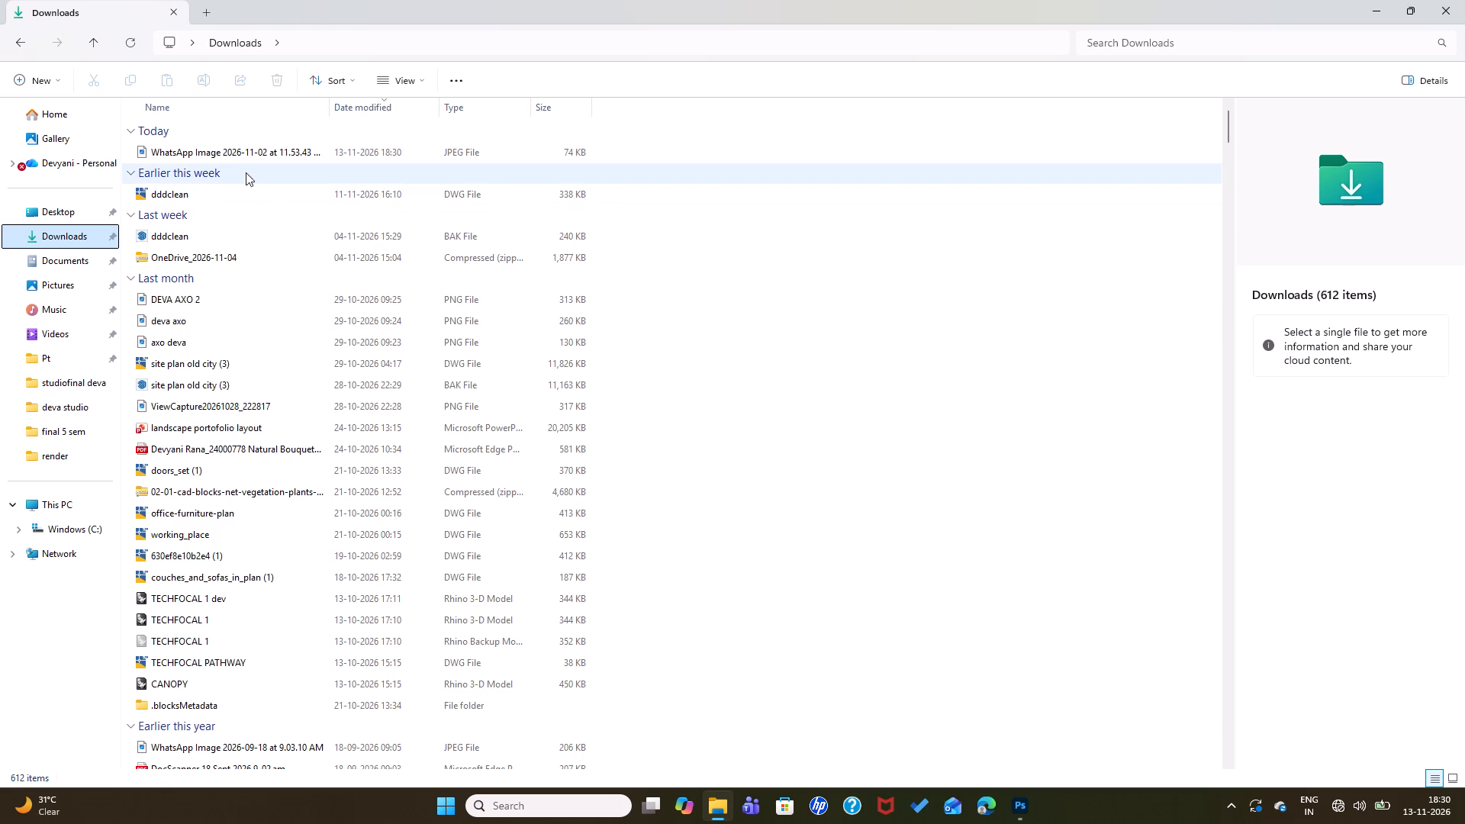
{"action": "double_click", "coordinate": [231, 145]}
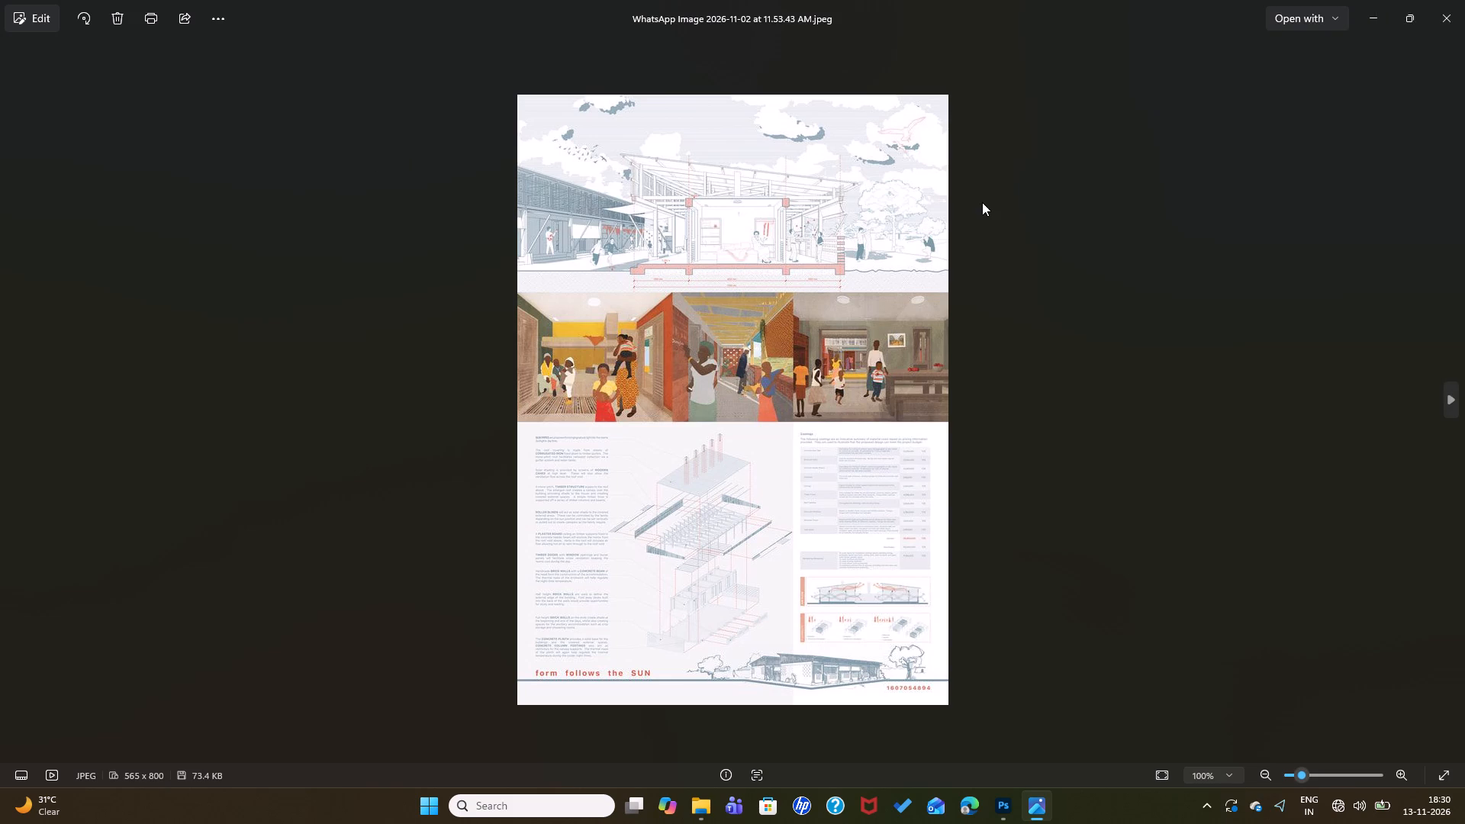
Examine the reference presentation sheet up close, focusing on the building section drawing and the interior illustrations beneath it.
{"action": "scroll", "coordinate": [982, 202], "scroll_direction": "up", "scroll_amount": 14, "text": "ctrl"}
{"action": "scroll", "coordinate": [977, 208], "scroll_direction": "up", "scroll_amount": 1}
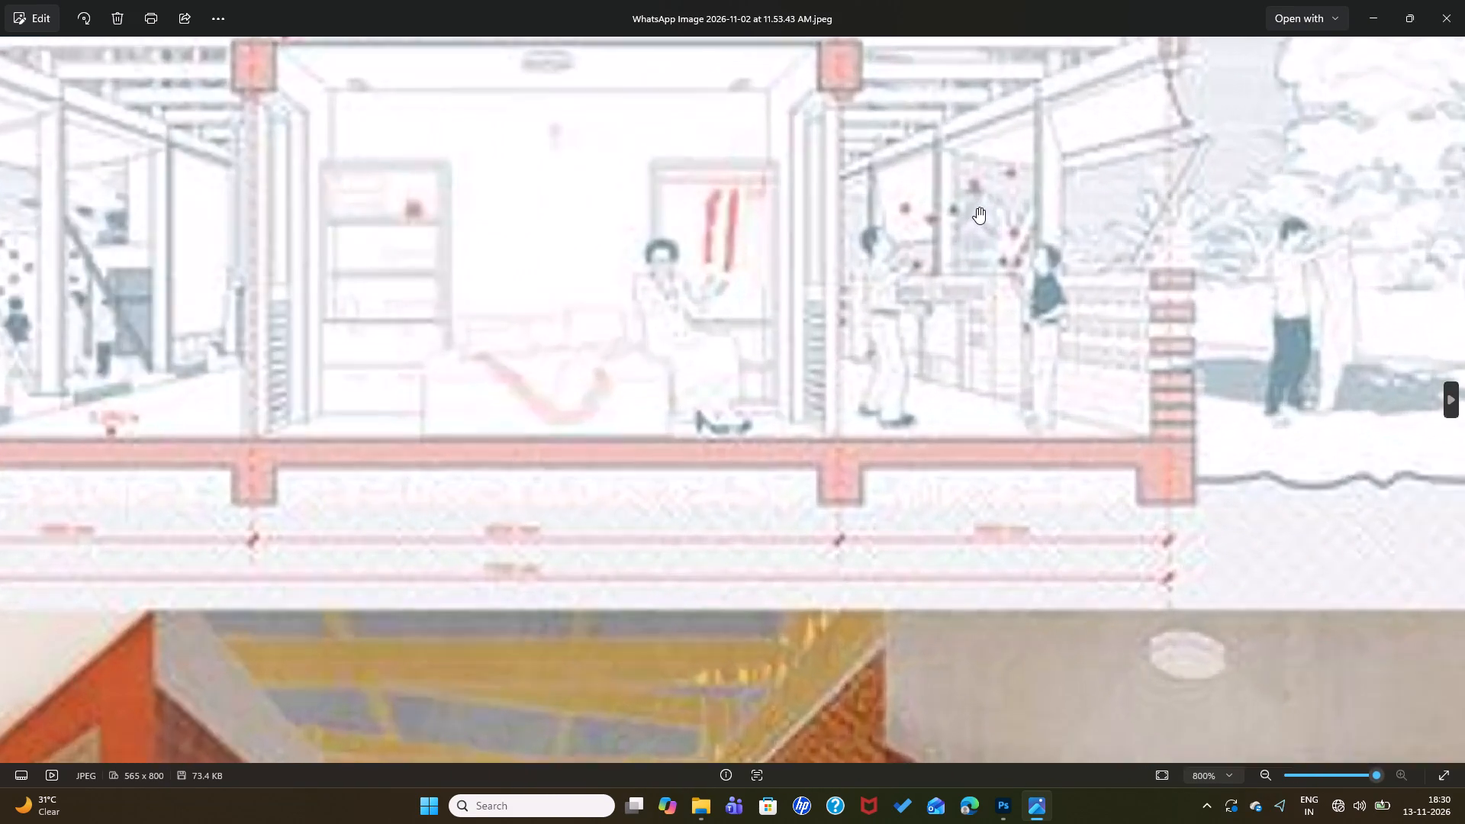
{"action": "scroll", "coordinate": [977, 208], "scroll_direction": "up", "scroll_amount": 1}
{"action": "scroll", "coordinate": [911, 215], "scroll_direction": "up", "scroll_amount": 5}
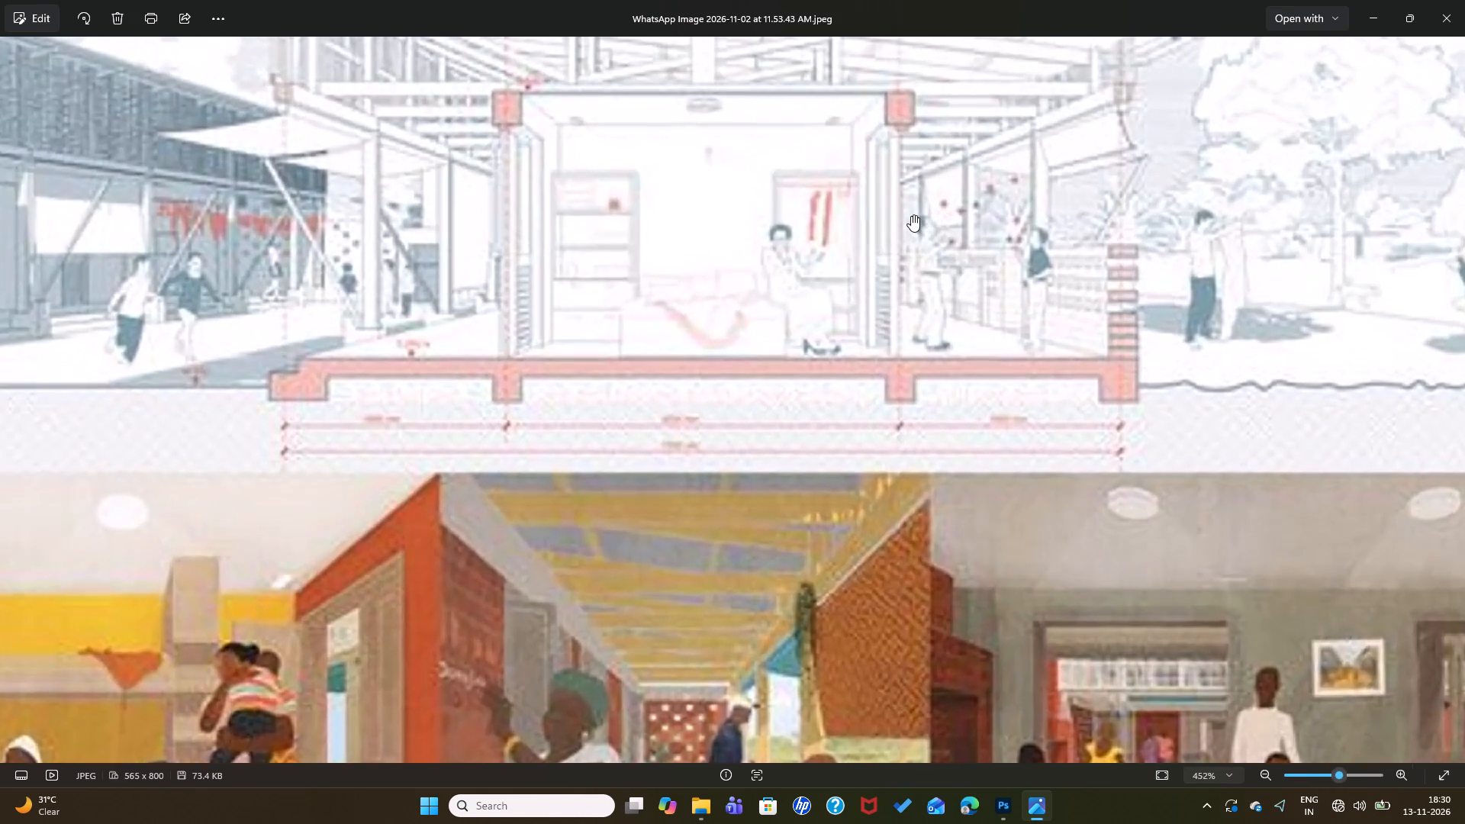
{"action": "scroll", "coordinate": [911, 215], "scroll_direction": "down", "scroll_amount": 18}
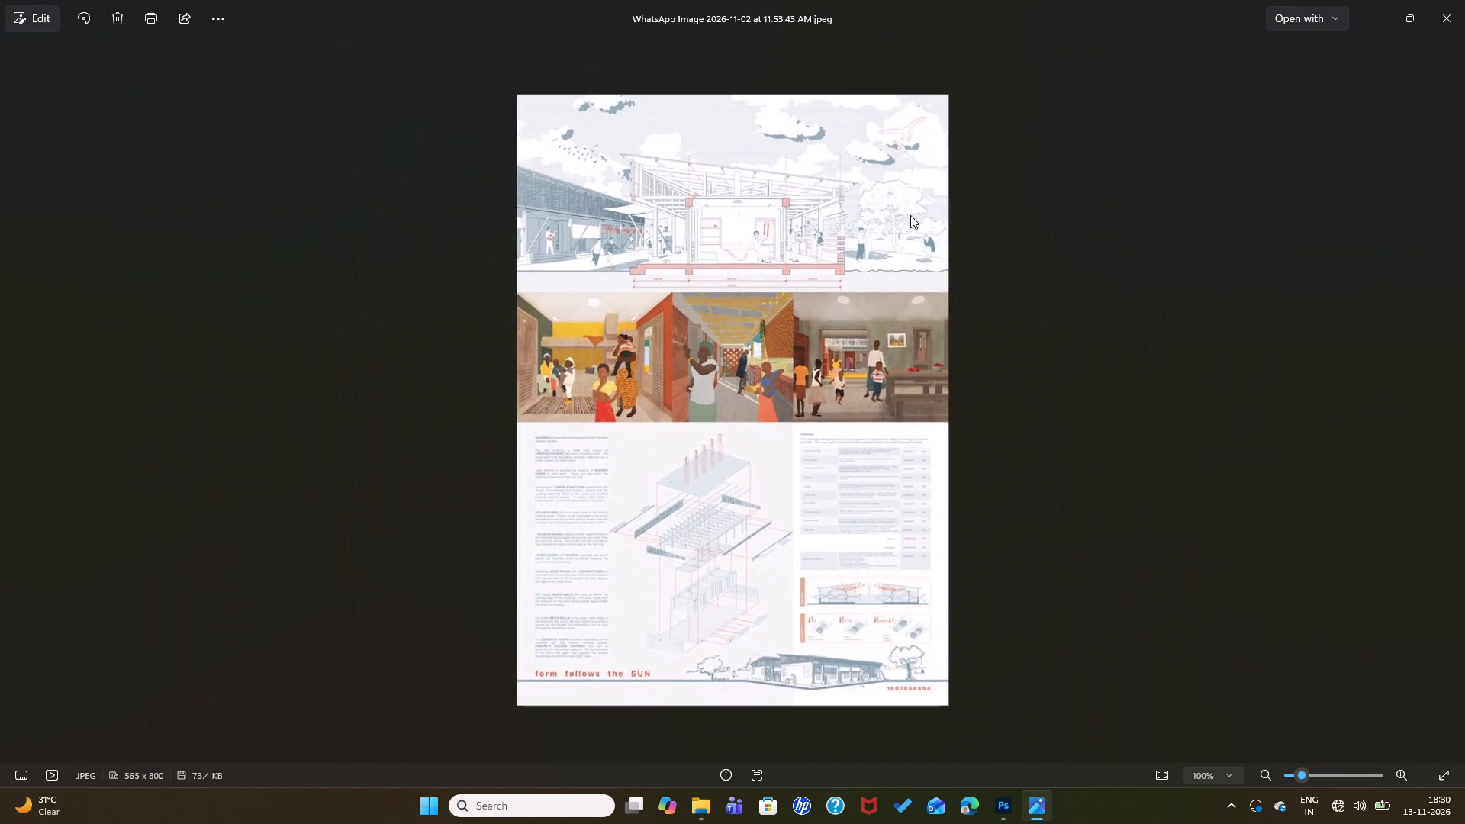
{"action": "scroll", "coordinate": [822, 58], "scroll_direction": "up", "scroll_amount": 4}
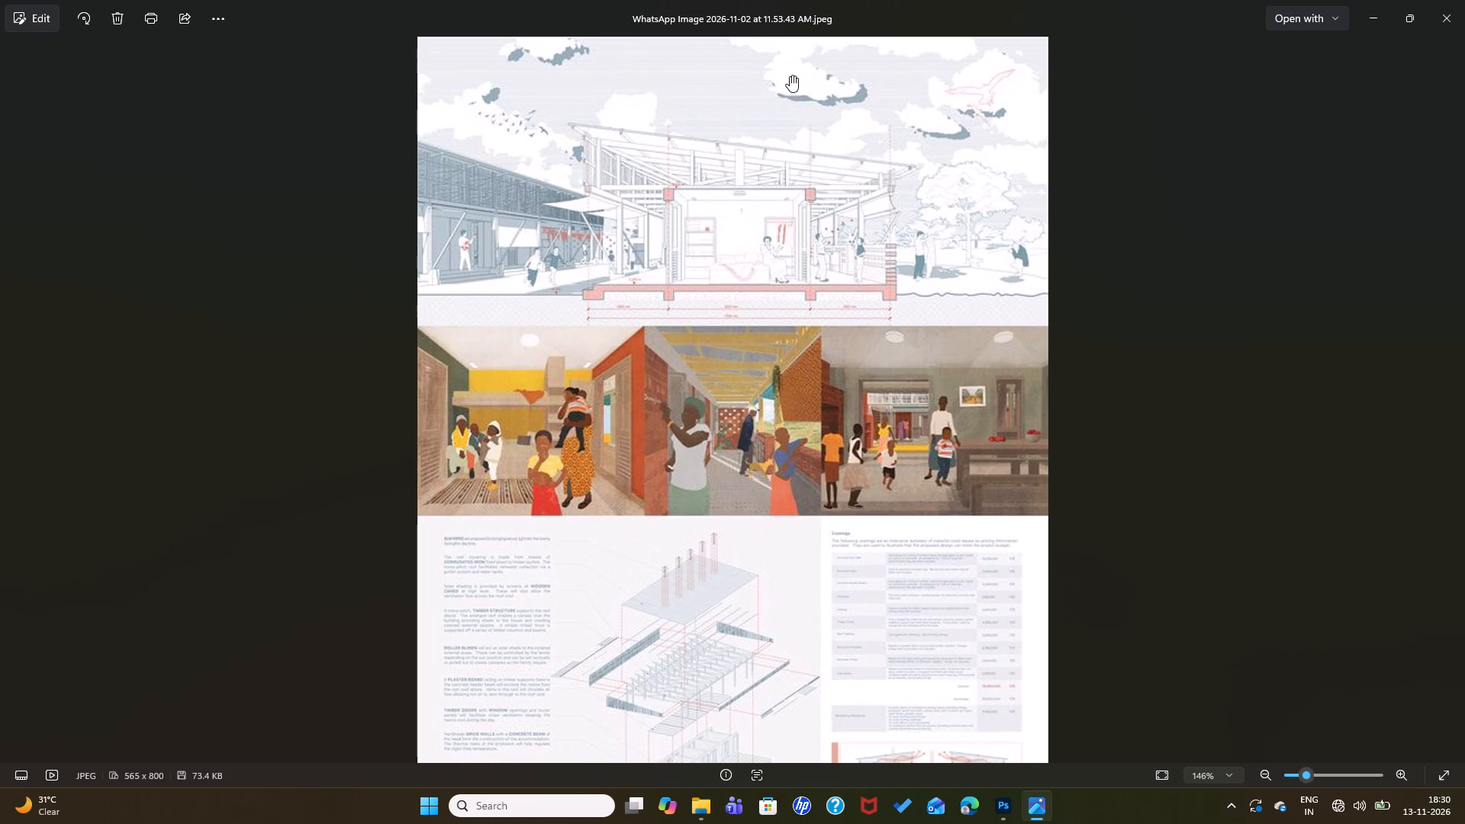
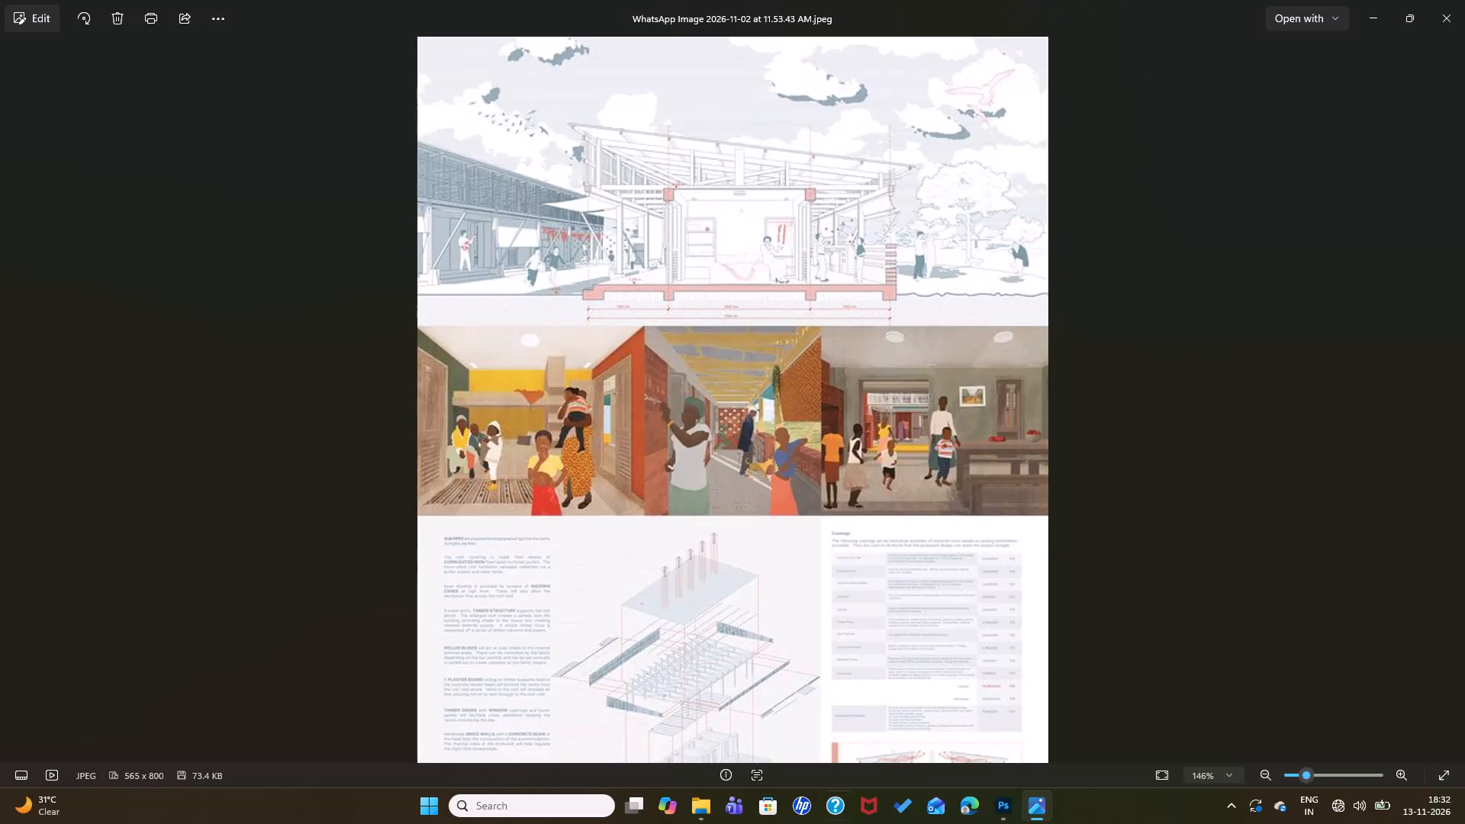
Switch from the reference image in Photos back to the GF PLAN document in Photoshop.
{"action": "left_click", "coordinate": [1001, 805]}
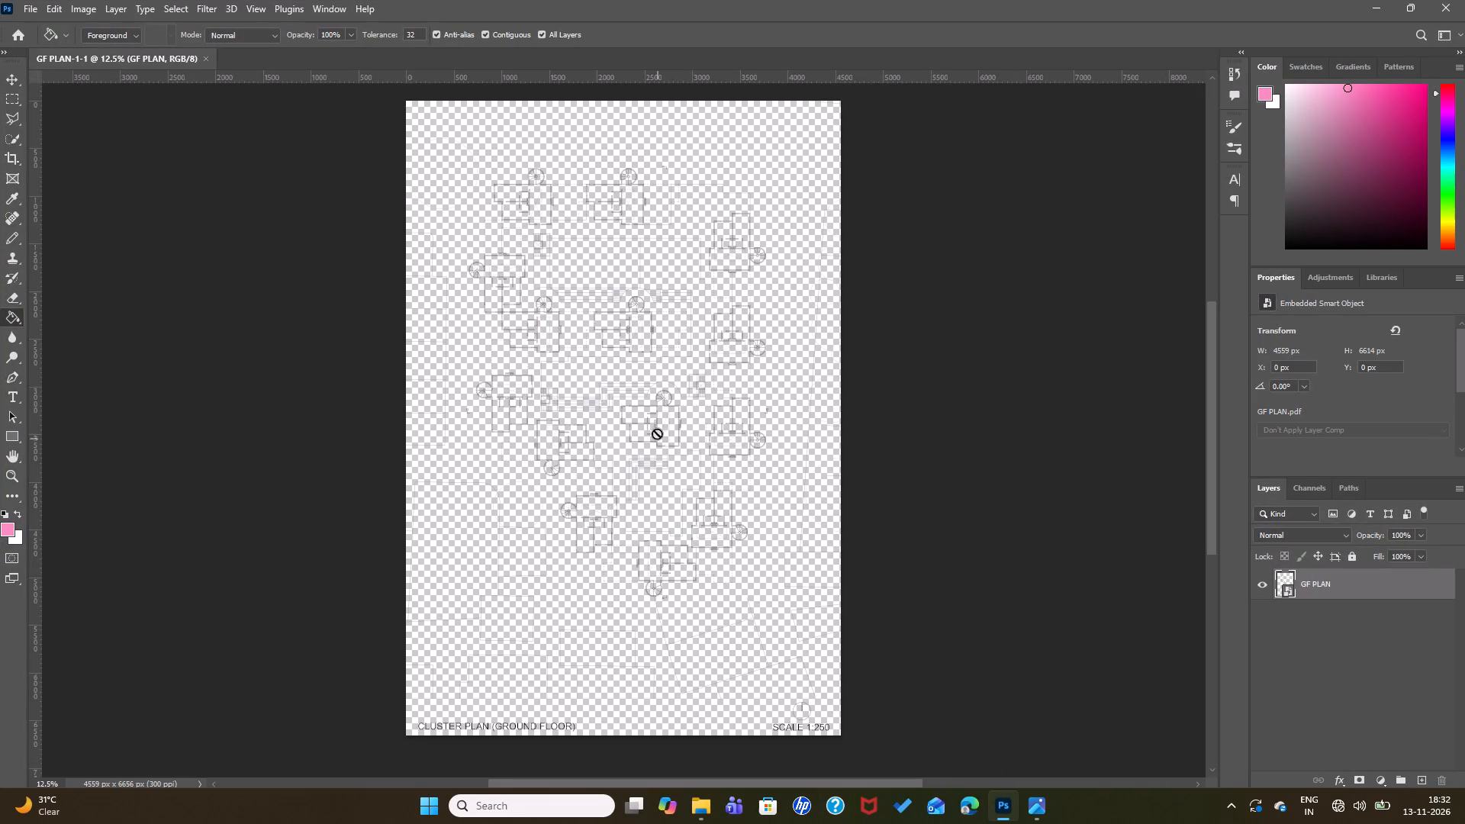
{"action": "scroll", "coordinate": [638, 252], "scroll_direction": "right", "scroll_amount": 1}
{"action": "scroll", "coordinate": [638, 252], "scroll_direction": "left", "scroll_amount": 1}
{"action": "scroll", "coordinate": [638, 252], "scroll_direction": "up", "scroll_amount": 1, "text": "ctrl"}
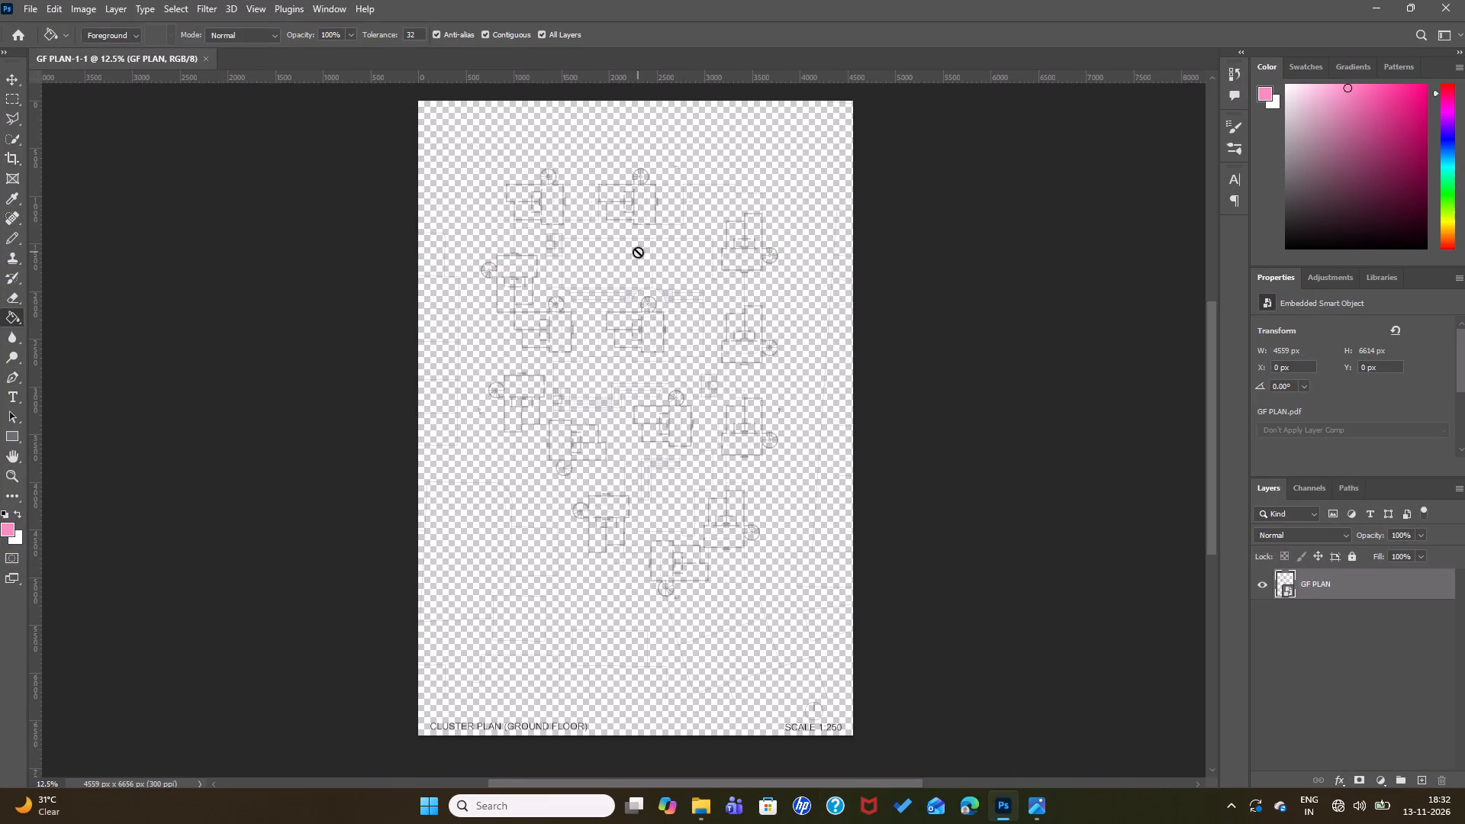
{"action": "scroll", "coordinate": [638, 252], "scroll_direction": "up", "scroll_amount": 3, "text": "ctrl"}
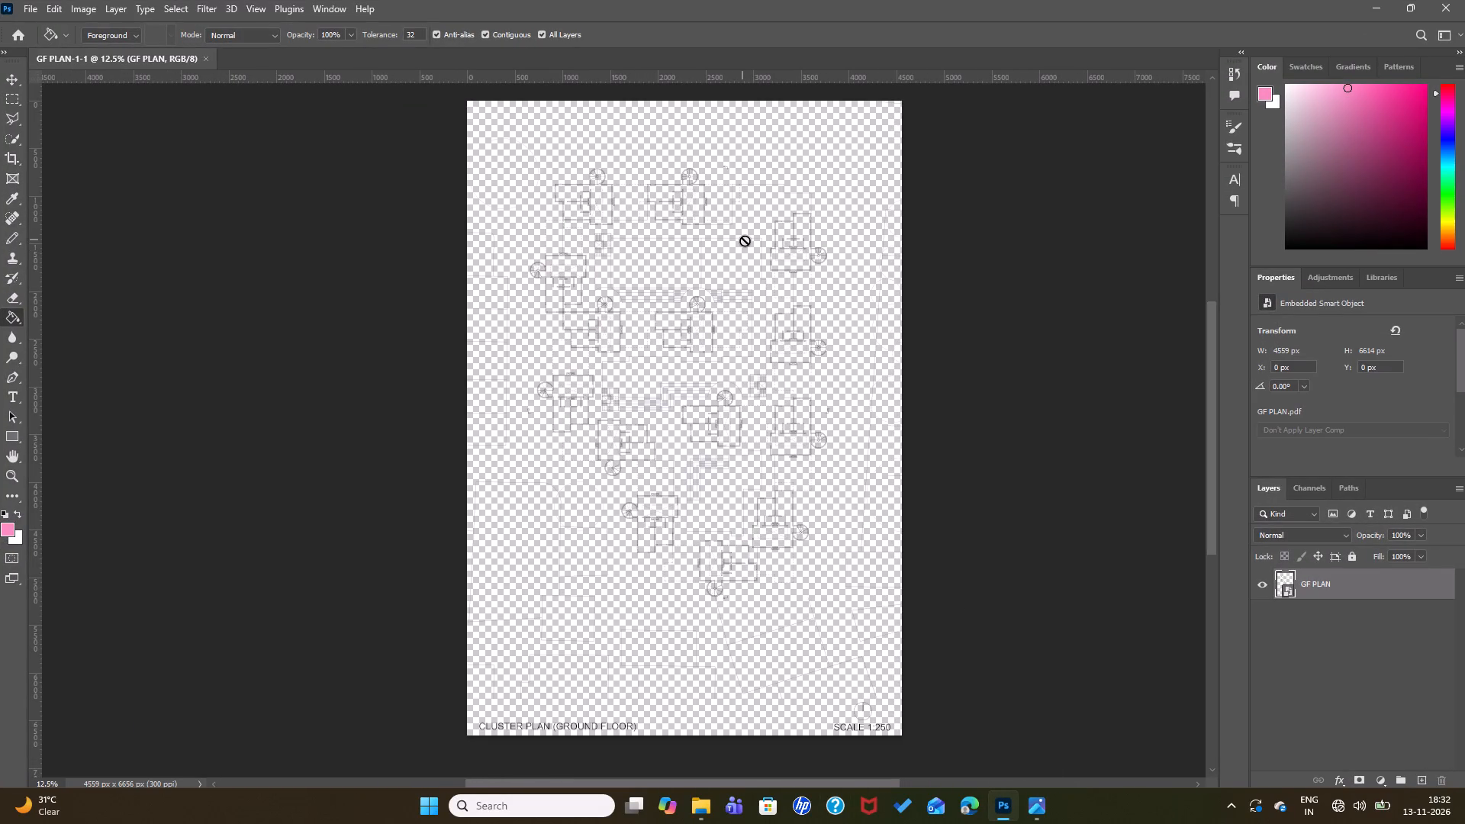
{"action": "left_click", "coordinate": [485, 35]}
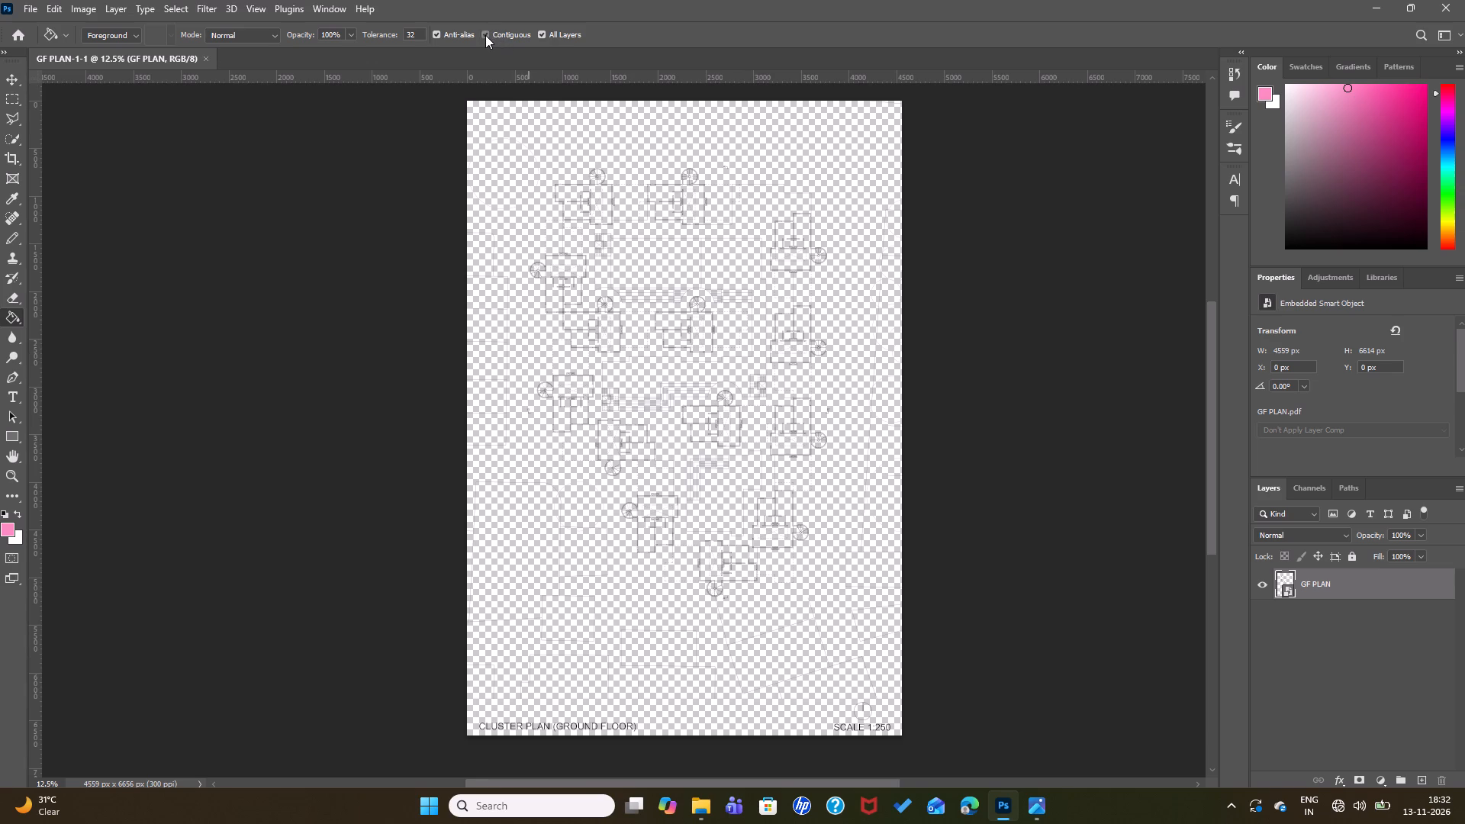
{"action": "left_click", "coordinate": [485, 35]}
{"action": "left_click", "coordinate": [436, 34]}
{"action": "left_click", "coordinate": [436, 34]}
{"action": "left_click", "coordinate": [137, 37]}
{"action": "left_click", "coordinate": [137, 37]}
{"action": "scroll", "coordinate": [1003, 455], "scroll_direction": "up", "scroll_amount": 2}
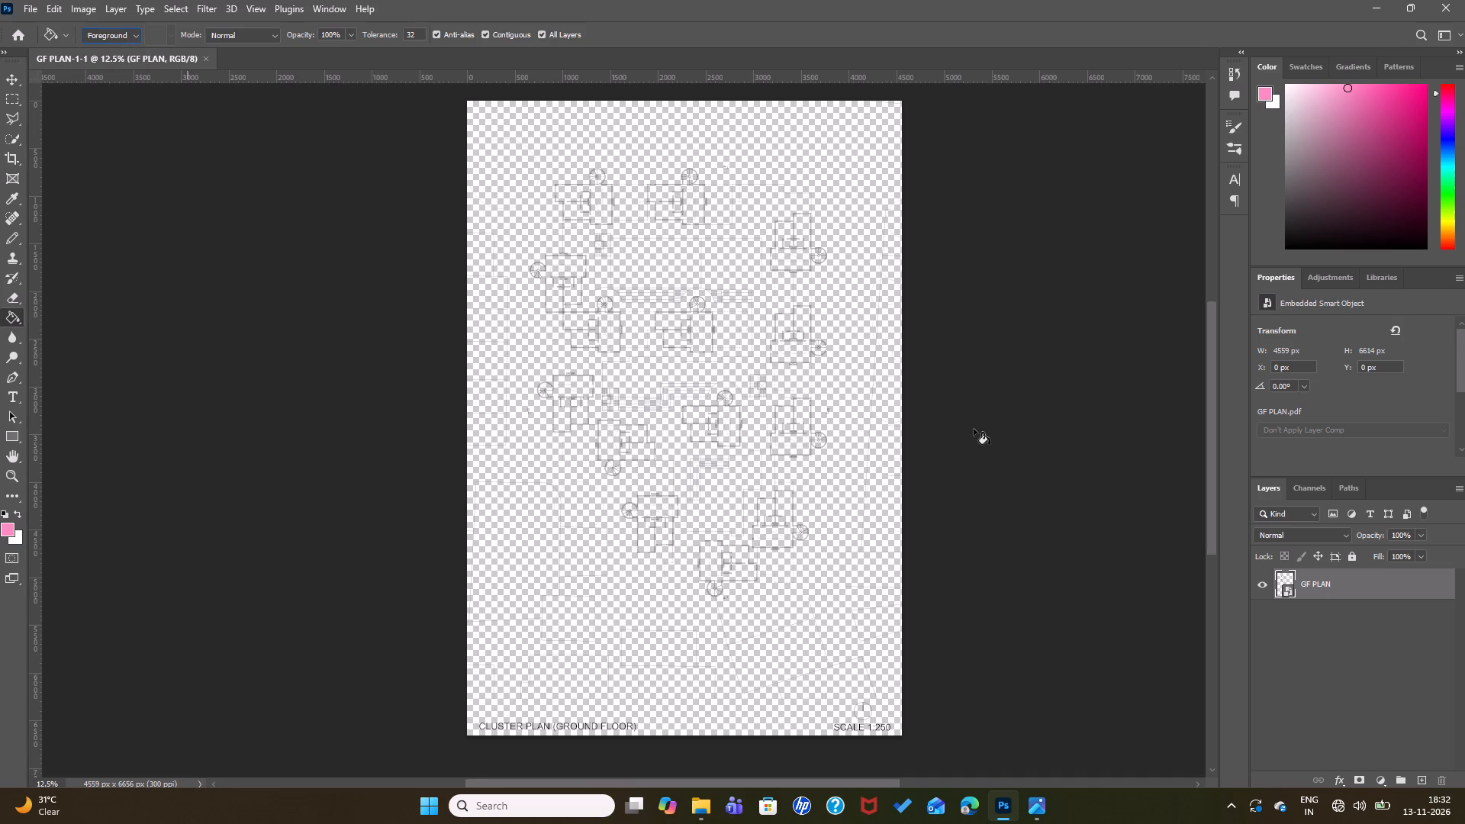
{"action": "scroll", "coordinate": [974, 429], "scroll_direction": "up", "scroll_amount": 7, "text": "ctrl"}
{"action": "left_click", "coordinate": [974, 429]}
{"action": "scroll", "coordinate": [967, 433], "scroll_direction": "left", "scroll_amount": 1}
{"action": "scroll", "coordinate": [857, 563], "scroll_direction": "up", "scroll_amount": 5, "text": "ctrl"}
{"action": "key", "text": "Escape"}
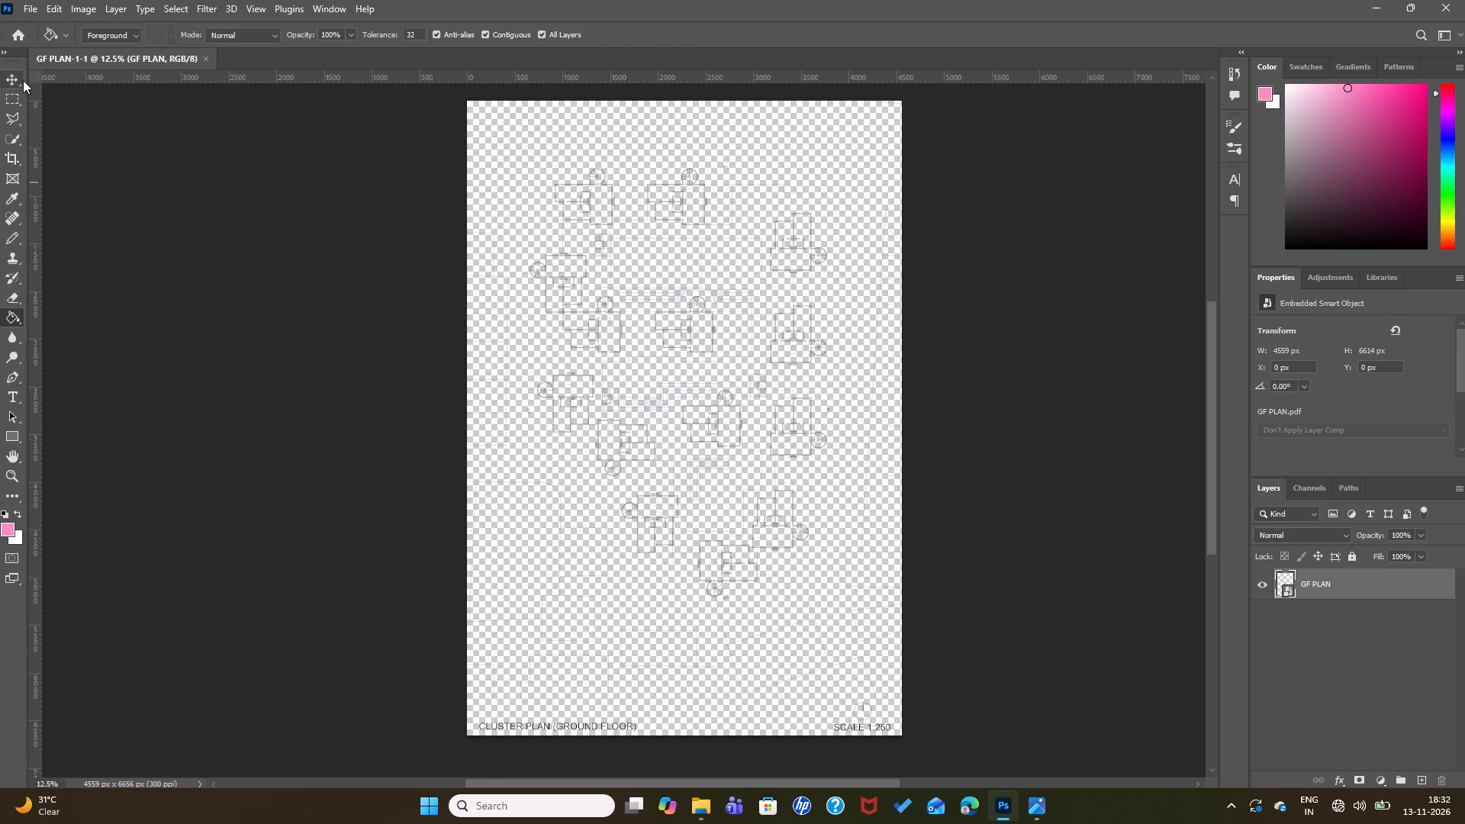
Examine the house units, spiral stairs and stepped courtyards in the middle and upper parts of the cluster plan at close range.
{"action": "left_click", "coordinate": [12, 79]}
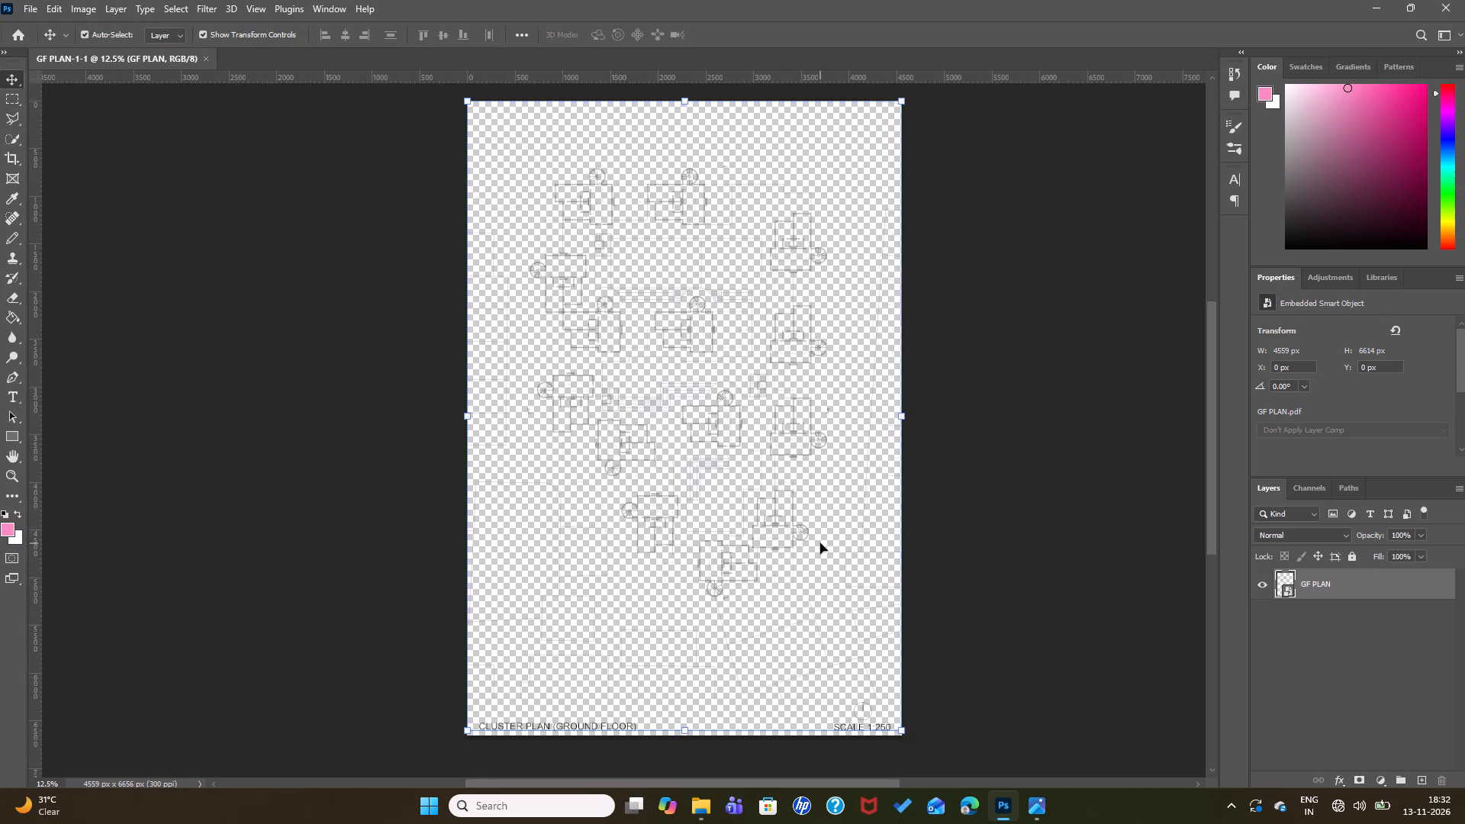
{"action": "key", "text": "ctrl+equal"}
{"action": "key", "text": "ctrl+equal"}
{"action": "key", "text": "ctrl+equal"}
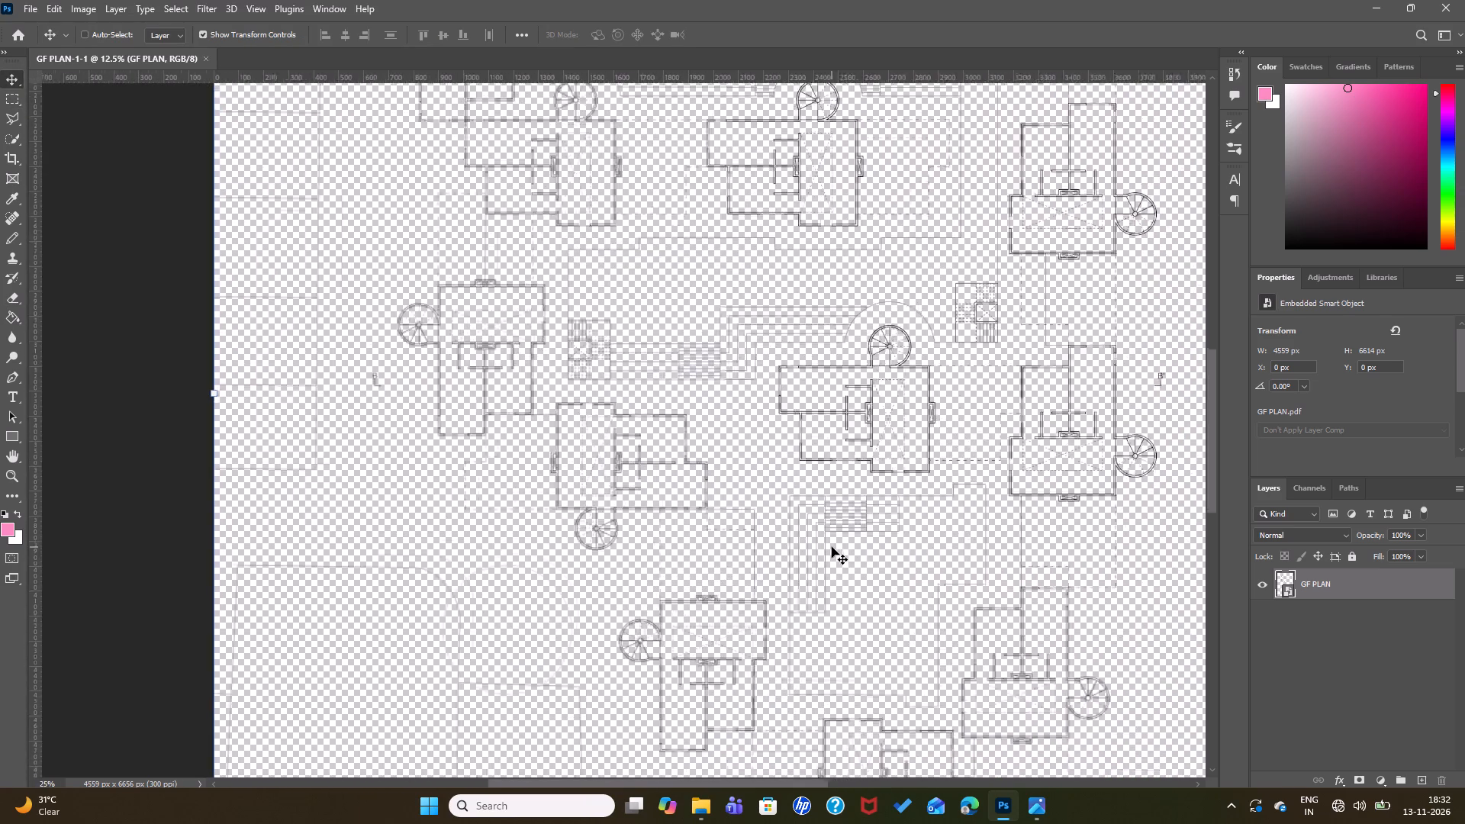
{"action": "key", "text": "ctrl+equal"}
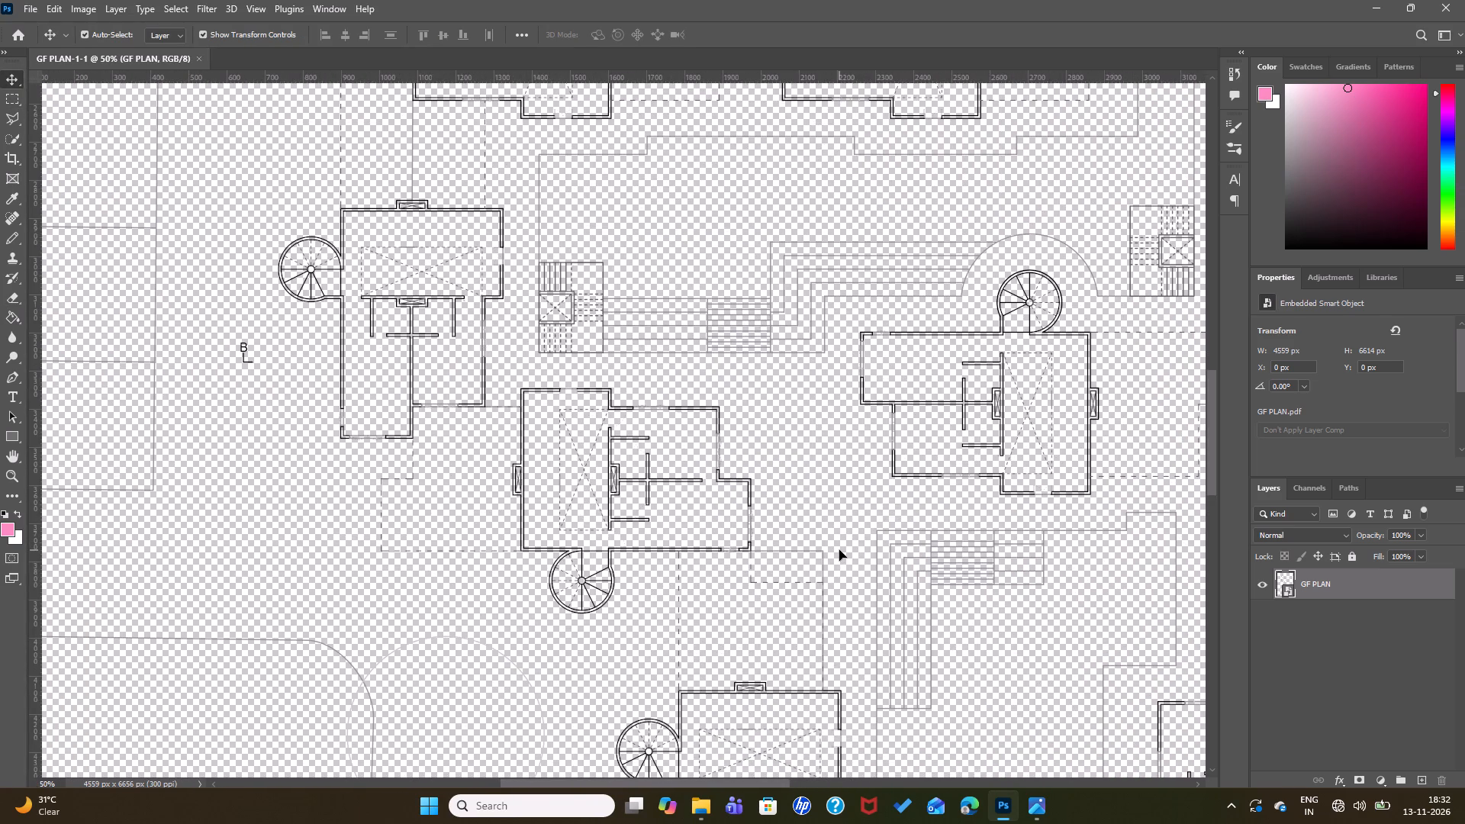
{"action": "scroll", "coordinate": [833, 539], "scroll_direction": "up", "scroll_amount": 13}
{"action": "scroll", "coordinate": [843, 548], "scroll_direction": "up", "scroll_amount": 15}
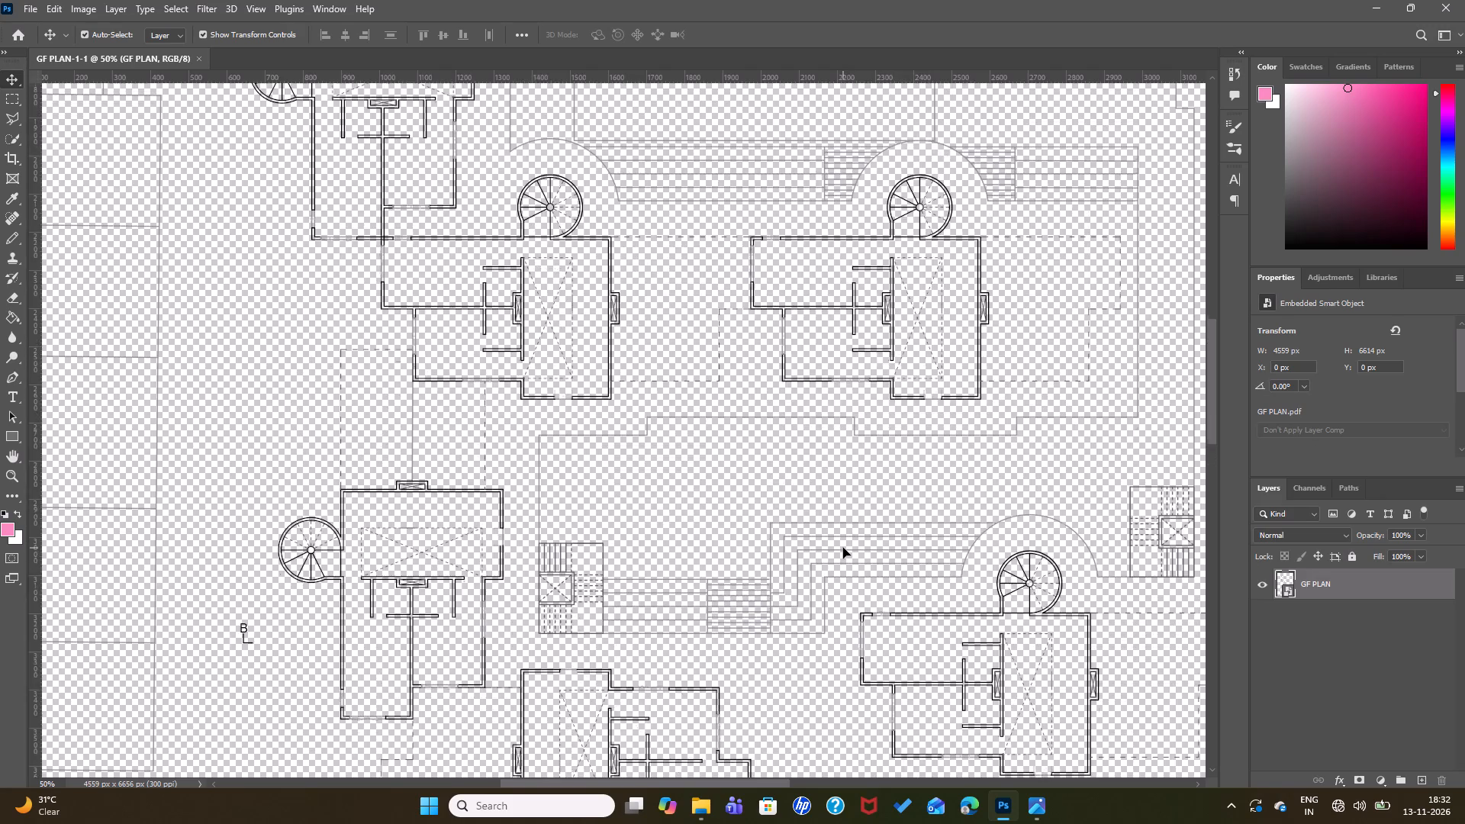
{"action": "scroll", "coordinate": [843, 548], "scroll_direction": "up", "scroll_amount": 3}
{"action": "scroll", "coordinate": [843, 548], "scroll_direction": "up", "scroll_amount": 20}
{"action": "scroll", "coordinate": [843, 548], "scroll_direction": "up", "scroll_amount": 9}
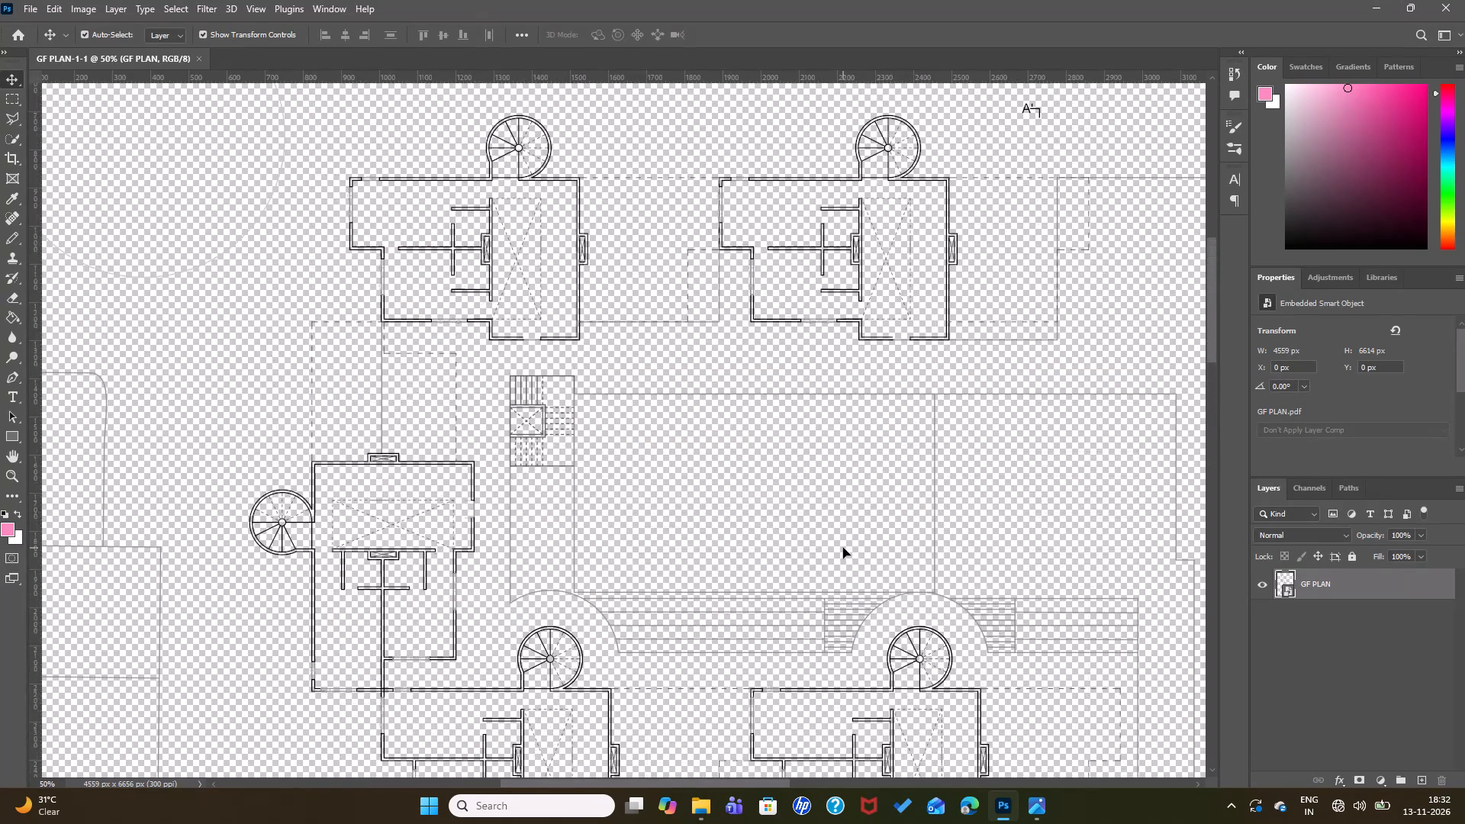
{"action": "scroll", "coordinate": [843, 548], "scroll_direction": "up", "scroll_amount": 10}
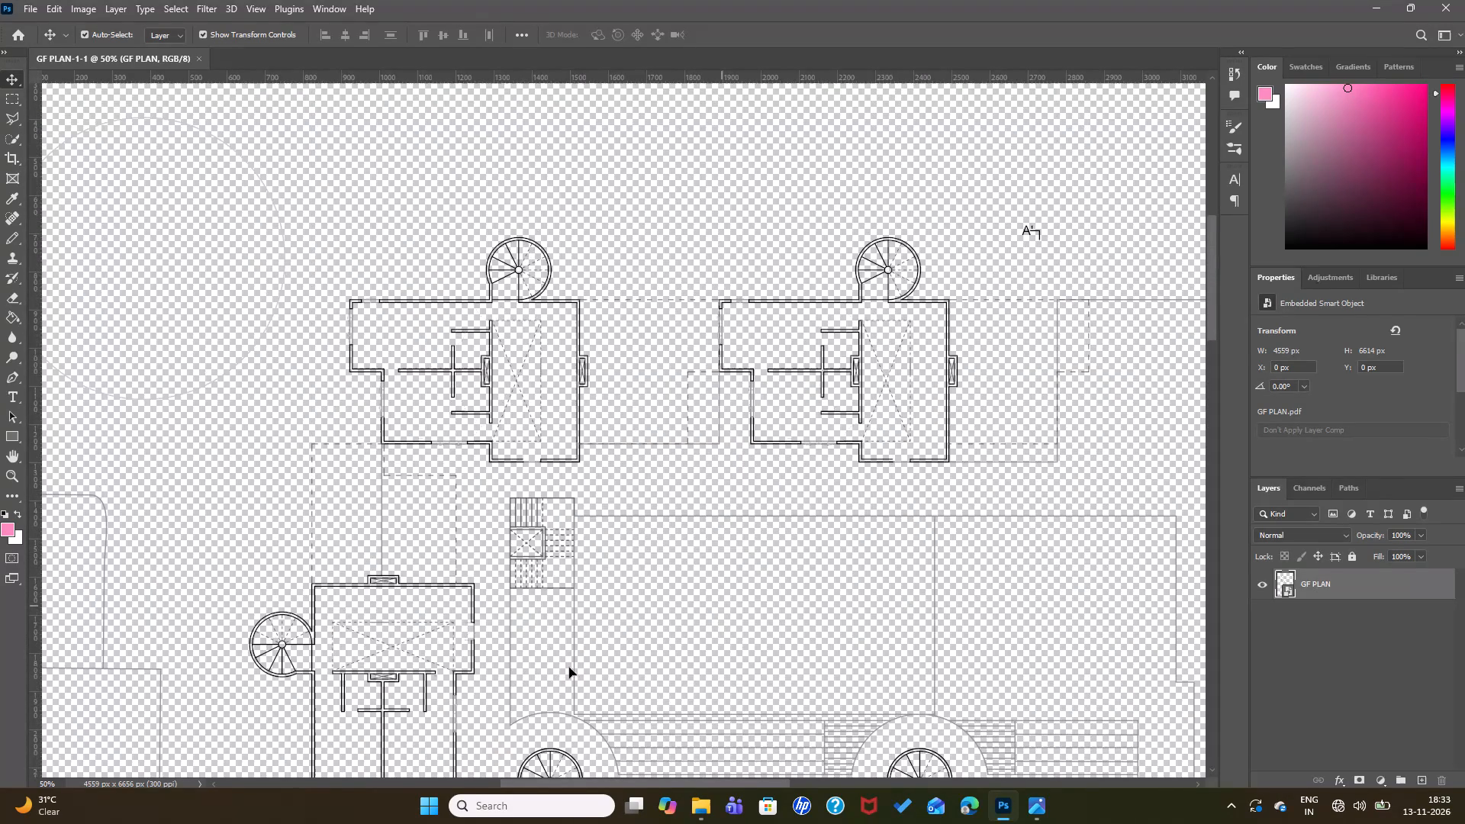
{"action": "left_click_drag", "start_coordinate": [555, 783], "coordinate": [588, 786]}
{"action": "scroll", "coordinate": [588, 786], "scroll_direction": "down", "scroll_amount": 4, "text": "ctrl"}
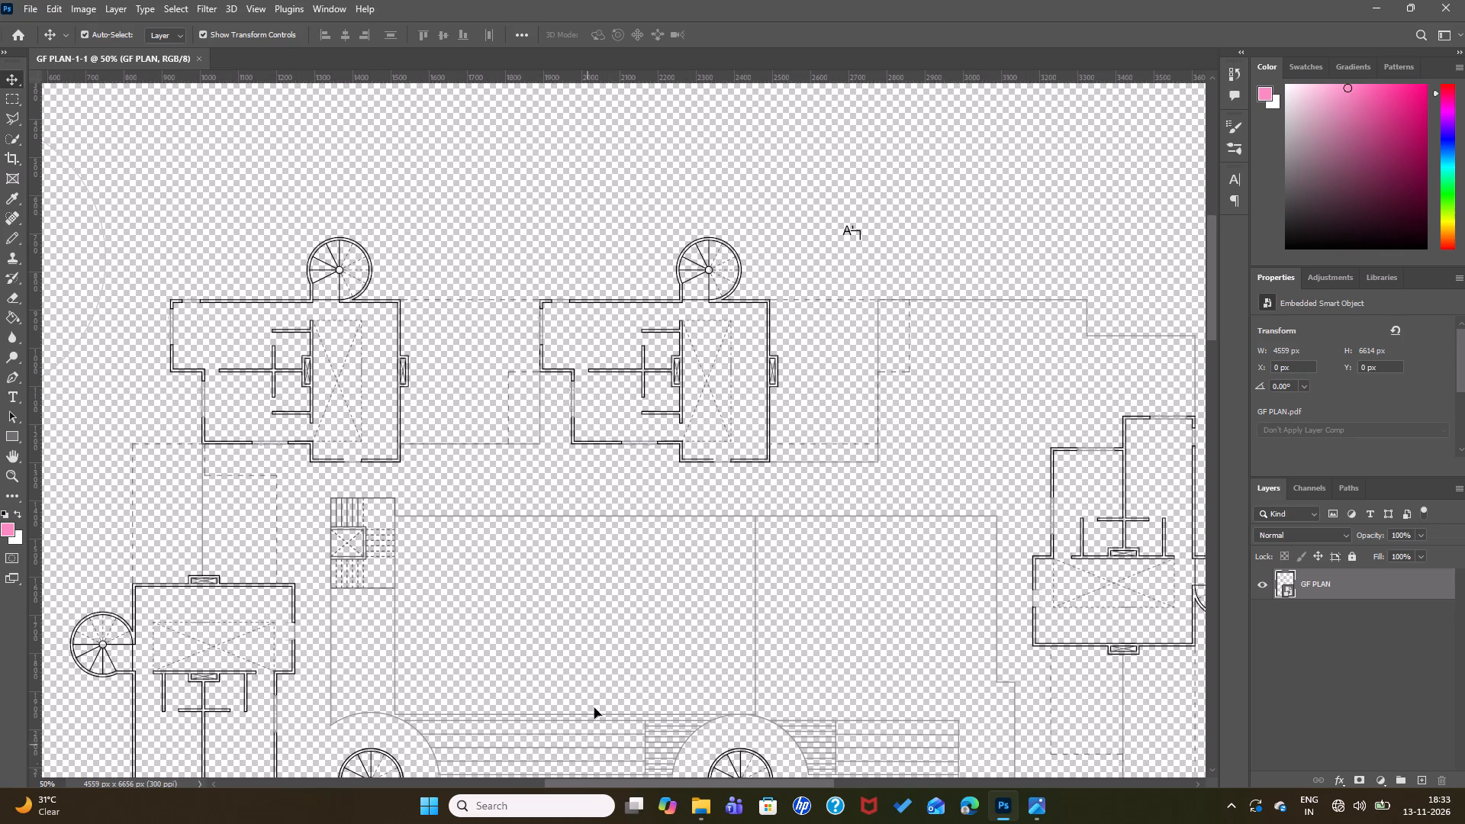
{"action": "scroll", "coordinate": [614, 626], "scroll_direction": "up", "scroll_amount": 4}
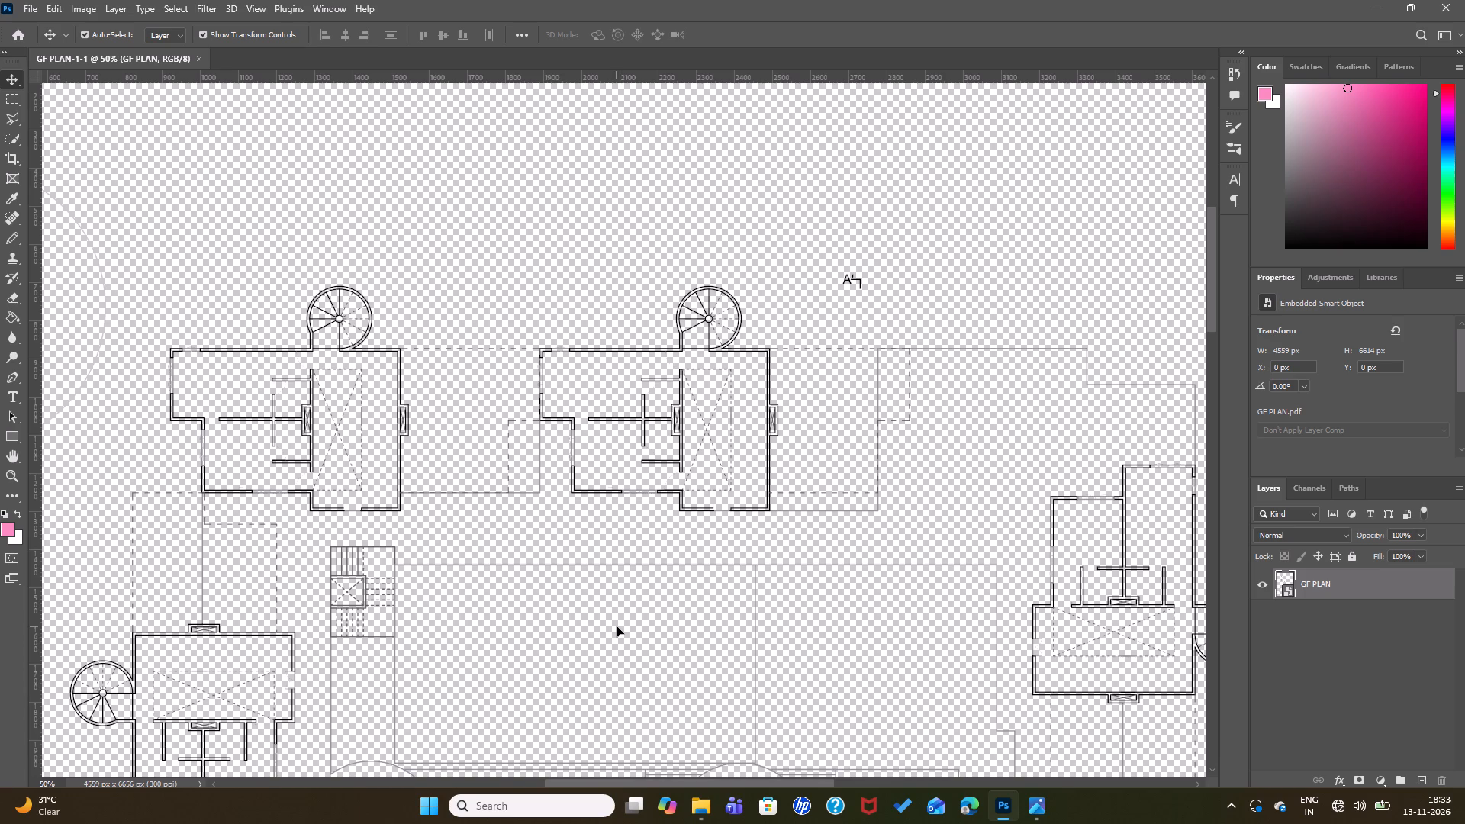
{"action": "scroll", "coordinate": [617, 626], "scroll_direction": "down", "scroll_amount": 14}
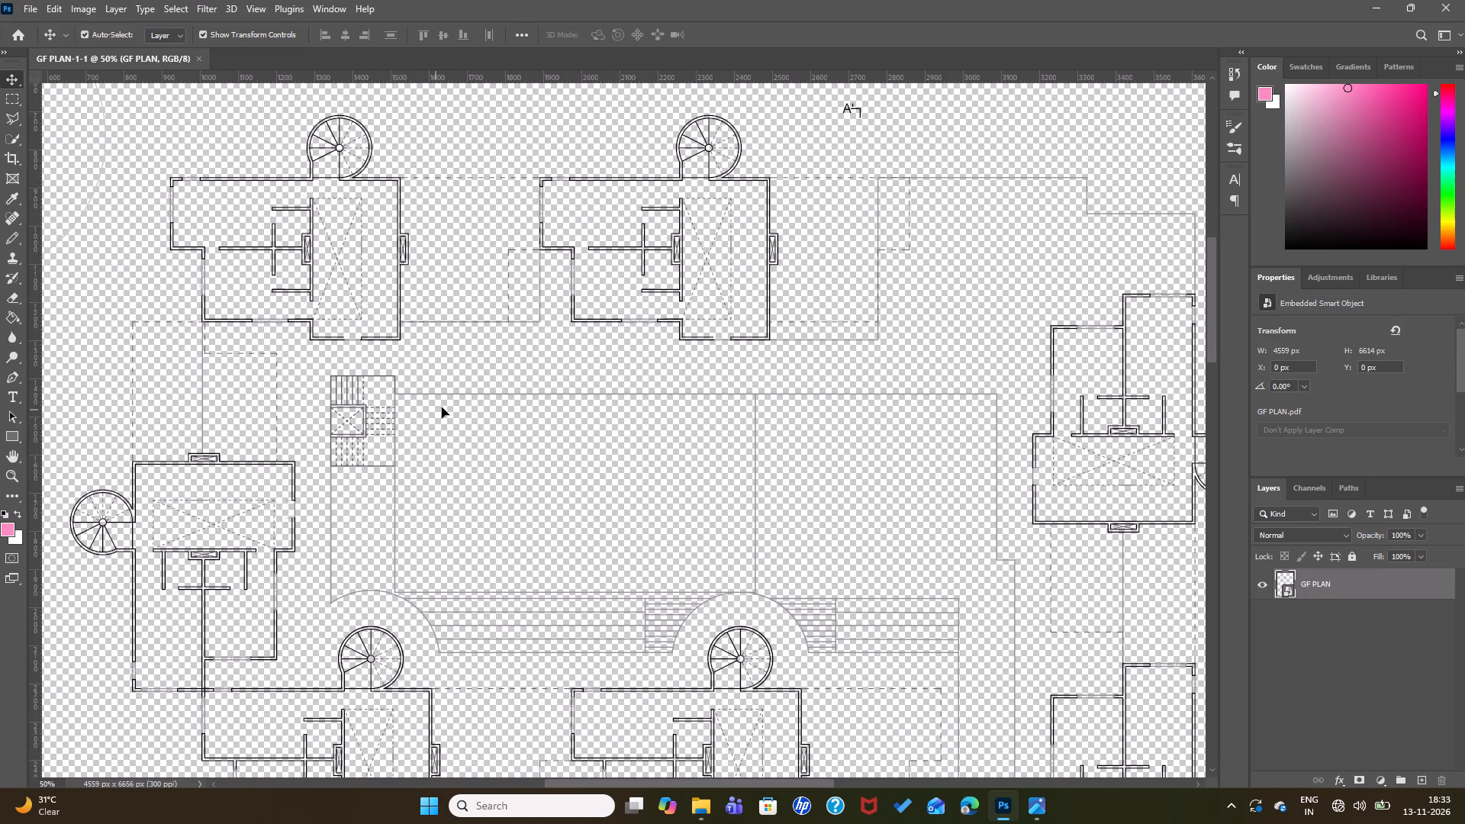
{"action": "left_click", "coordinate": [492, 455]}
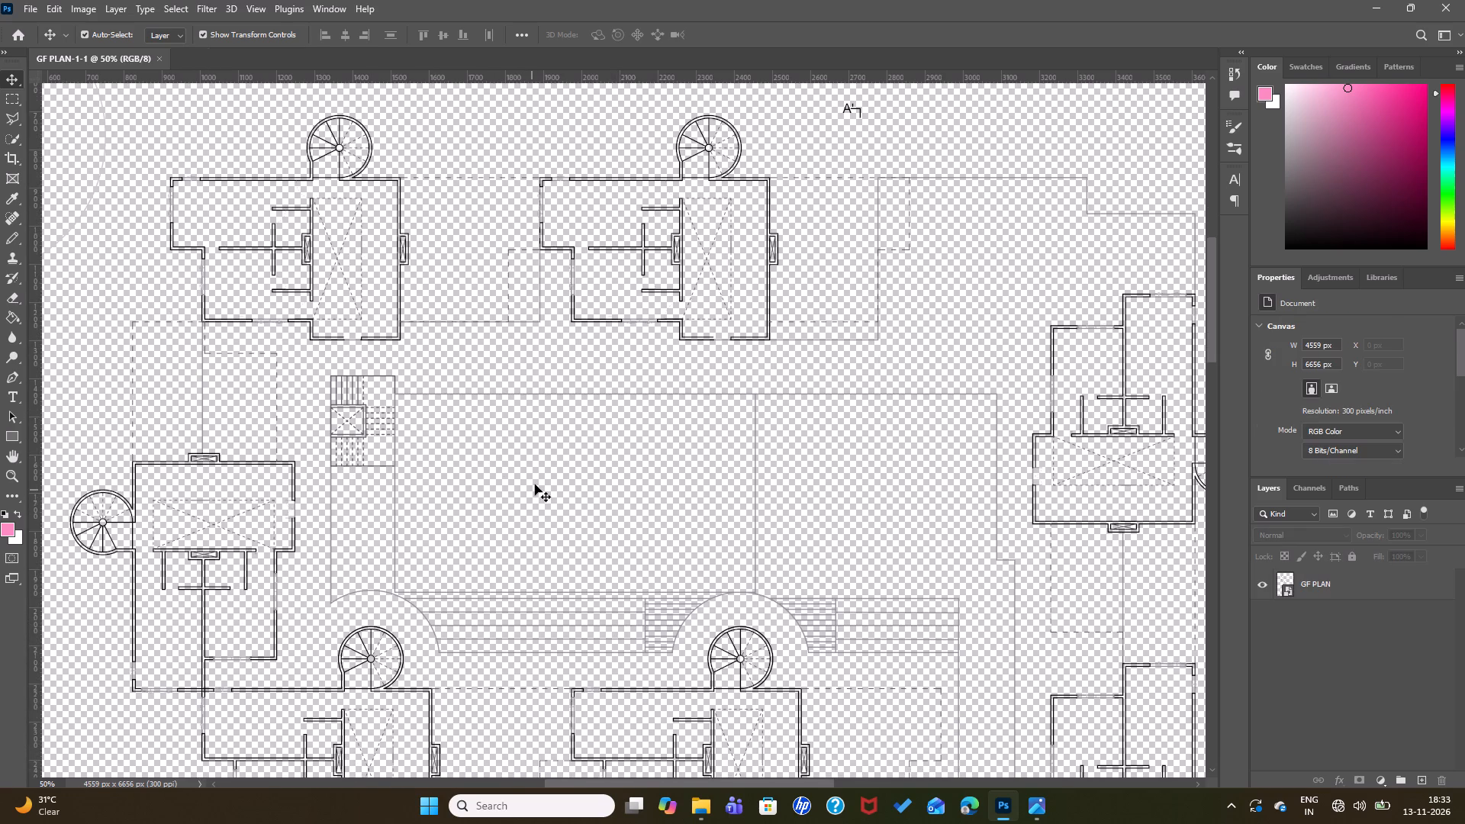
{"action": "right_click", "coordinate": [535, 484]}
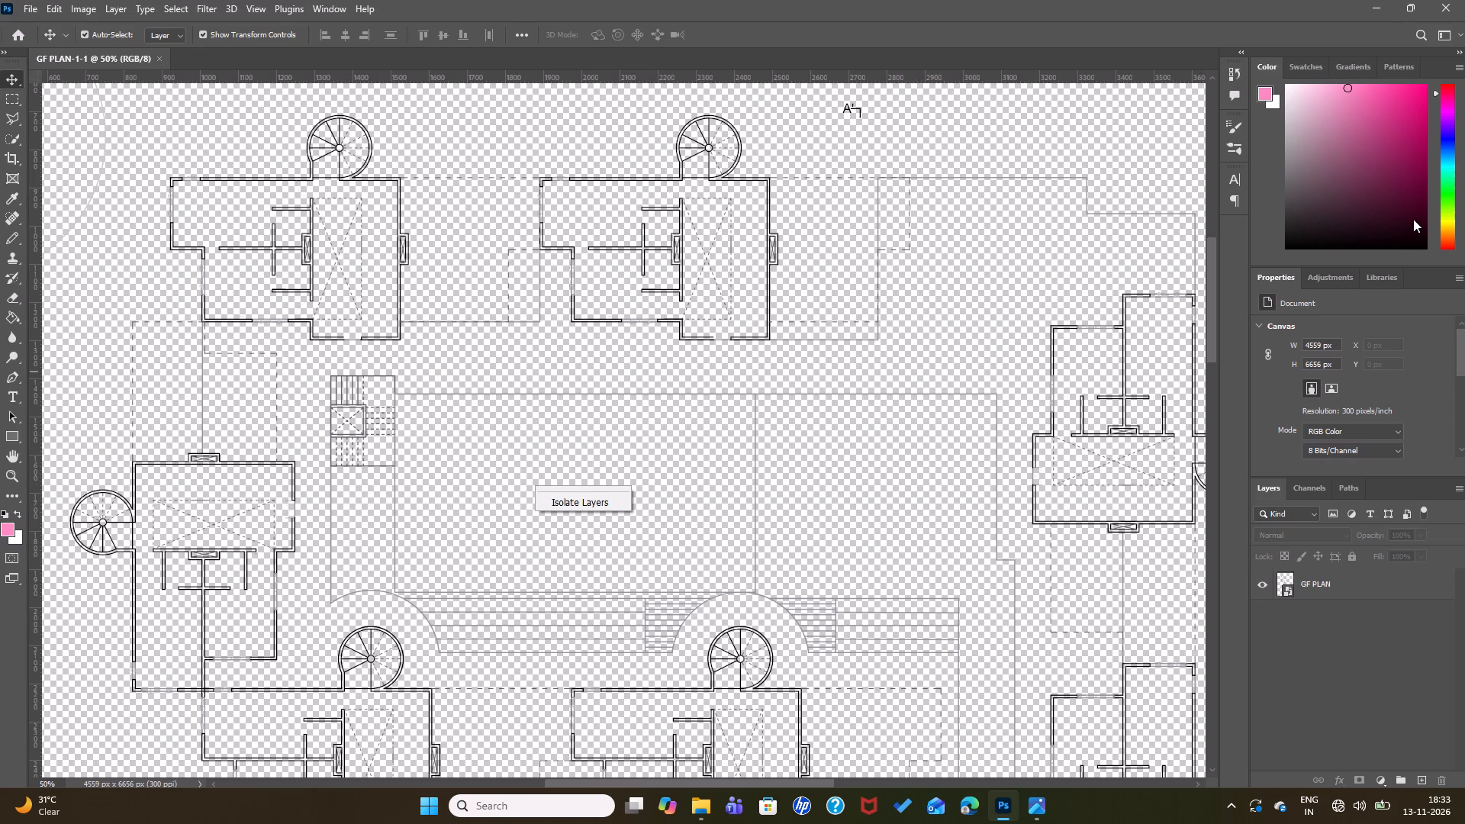
Close Photoshop with the GF PLAN document, the reference image in Photos and the Downloads folder window.
{"action": "left_click", "coordinate": [1464, 0]}
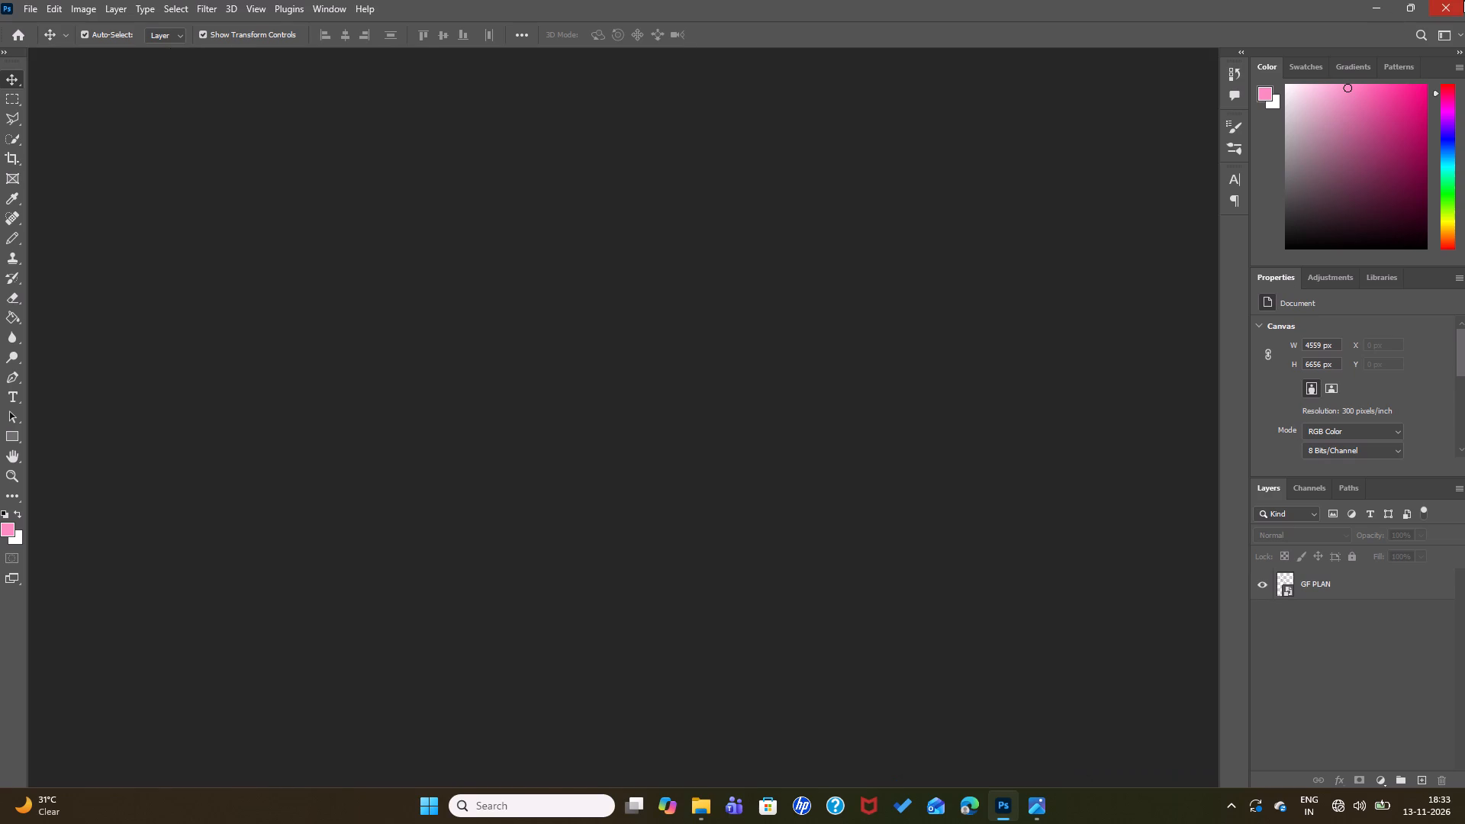
{"action": "left_click", "coordinate": [1464, 2]}
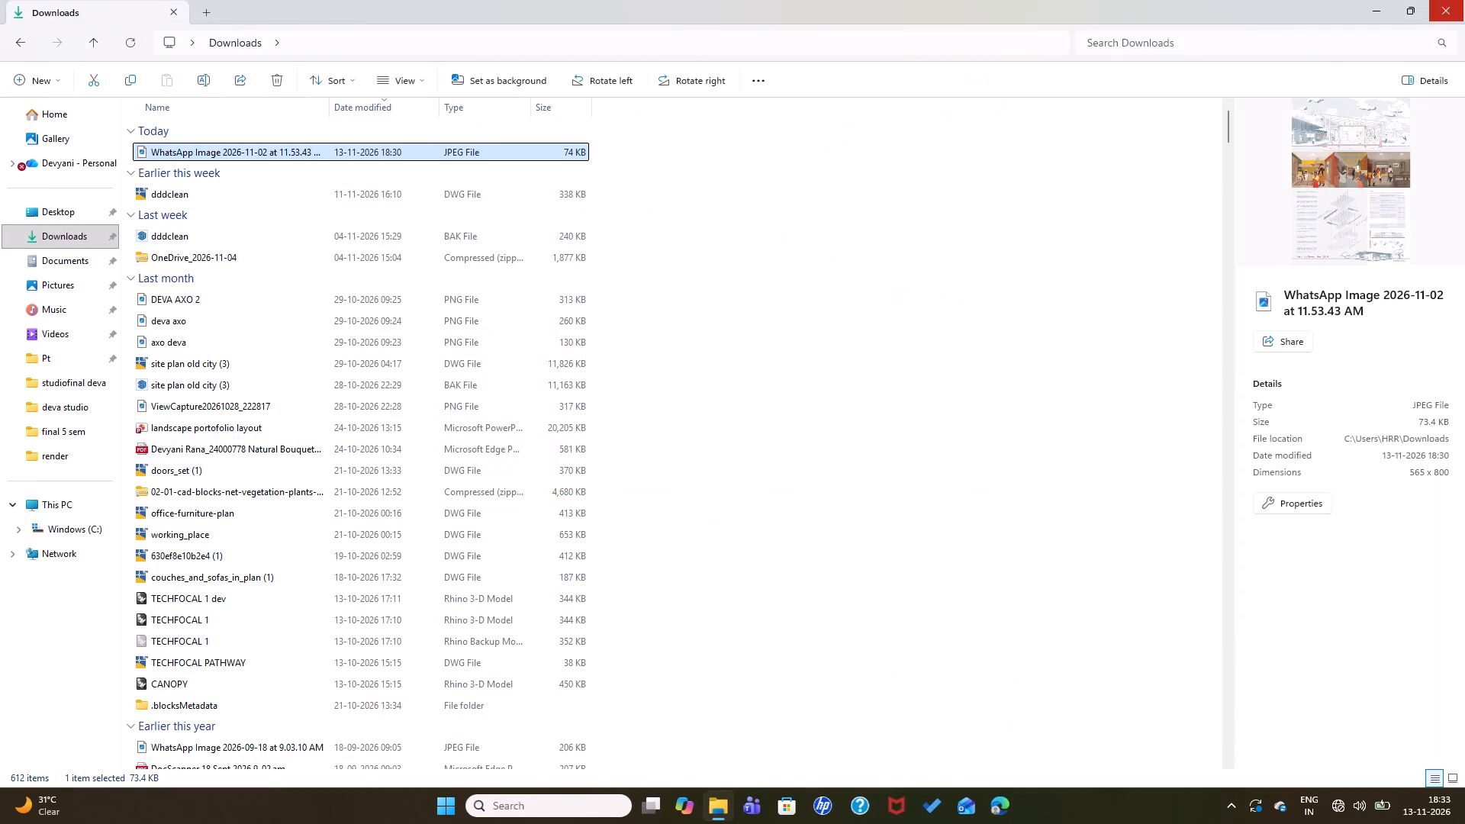
{"action": "left_click", "coordinate": [1464, 3]}
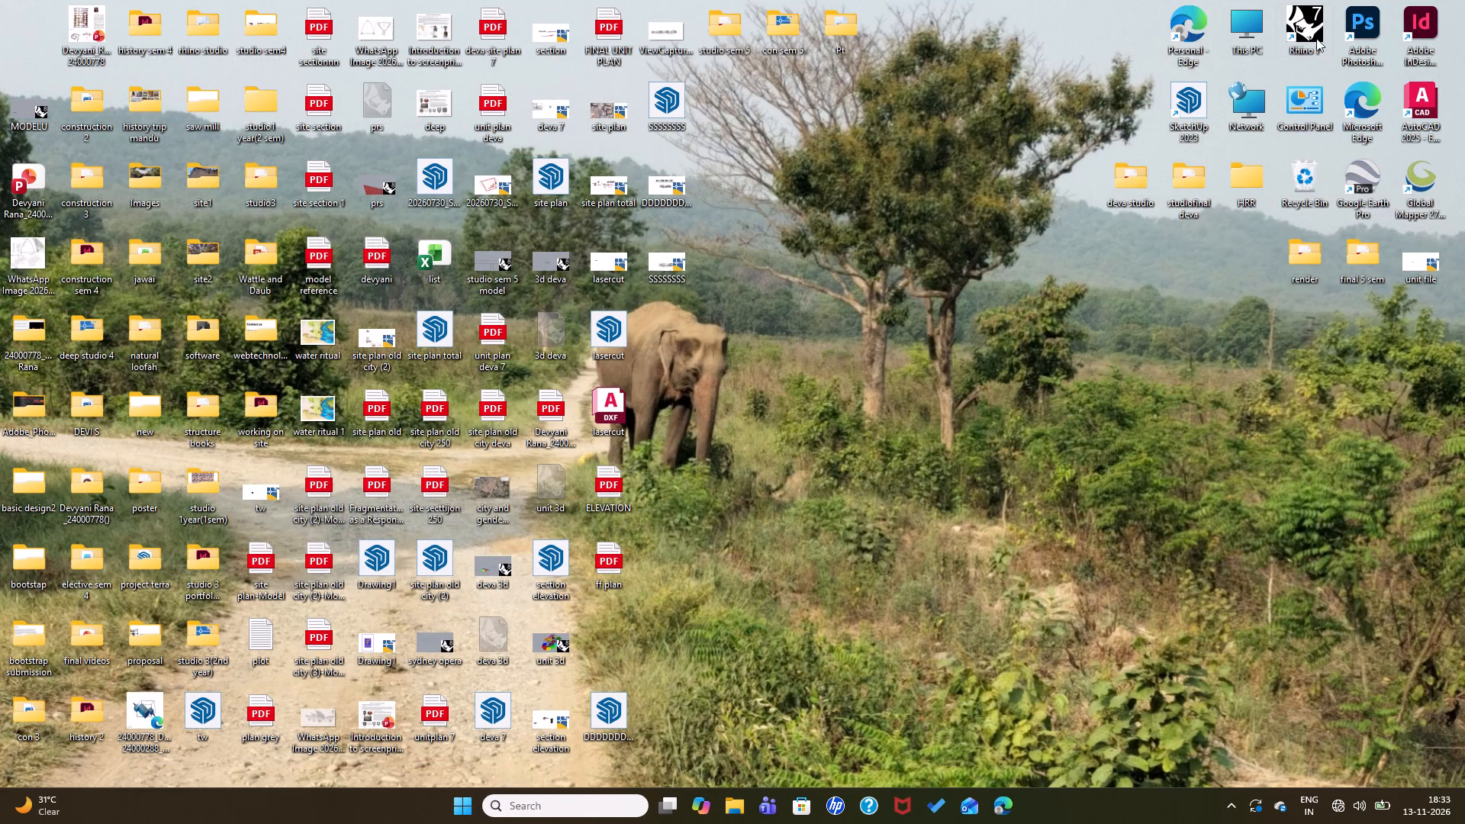
Relaunch Adobe Photoshop from the desktop.
{"action": "double_click", "coordinate": [1355, 24]}
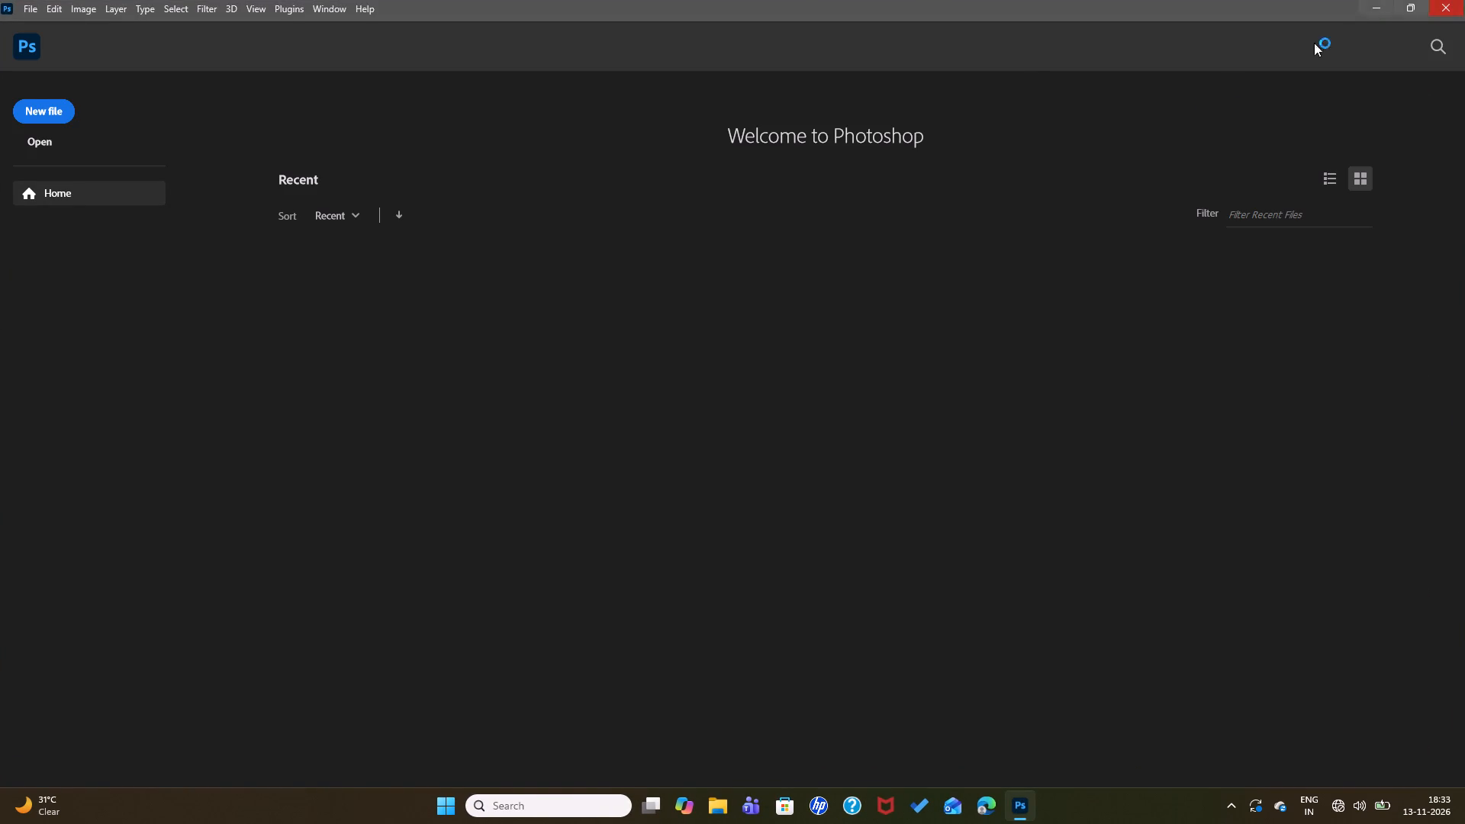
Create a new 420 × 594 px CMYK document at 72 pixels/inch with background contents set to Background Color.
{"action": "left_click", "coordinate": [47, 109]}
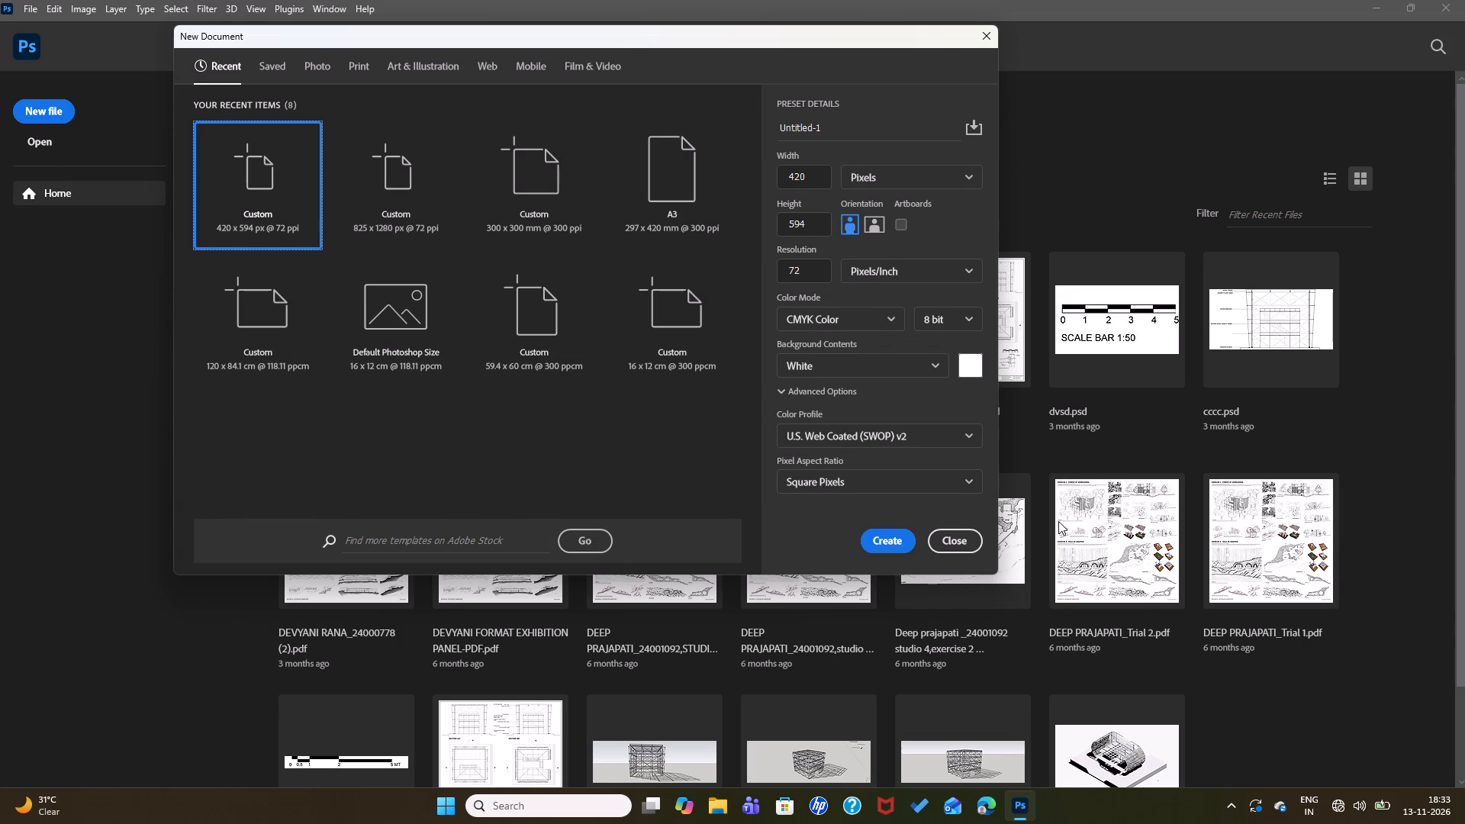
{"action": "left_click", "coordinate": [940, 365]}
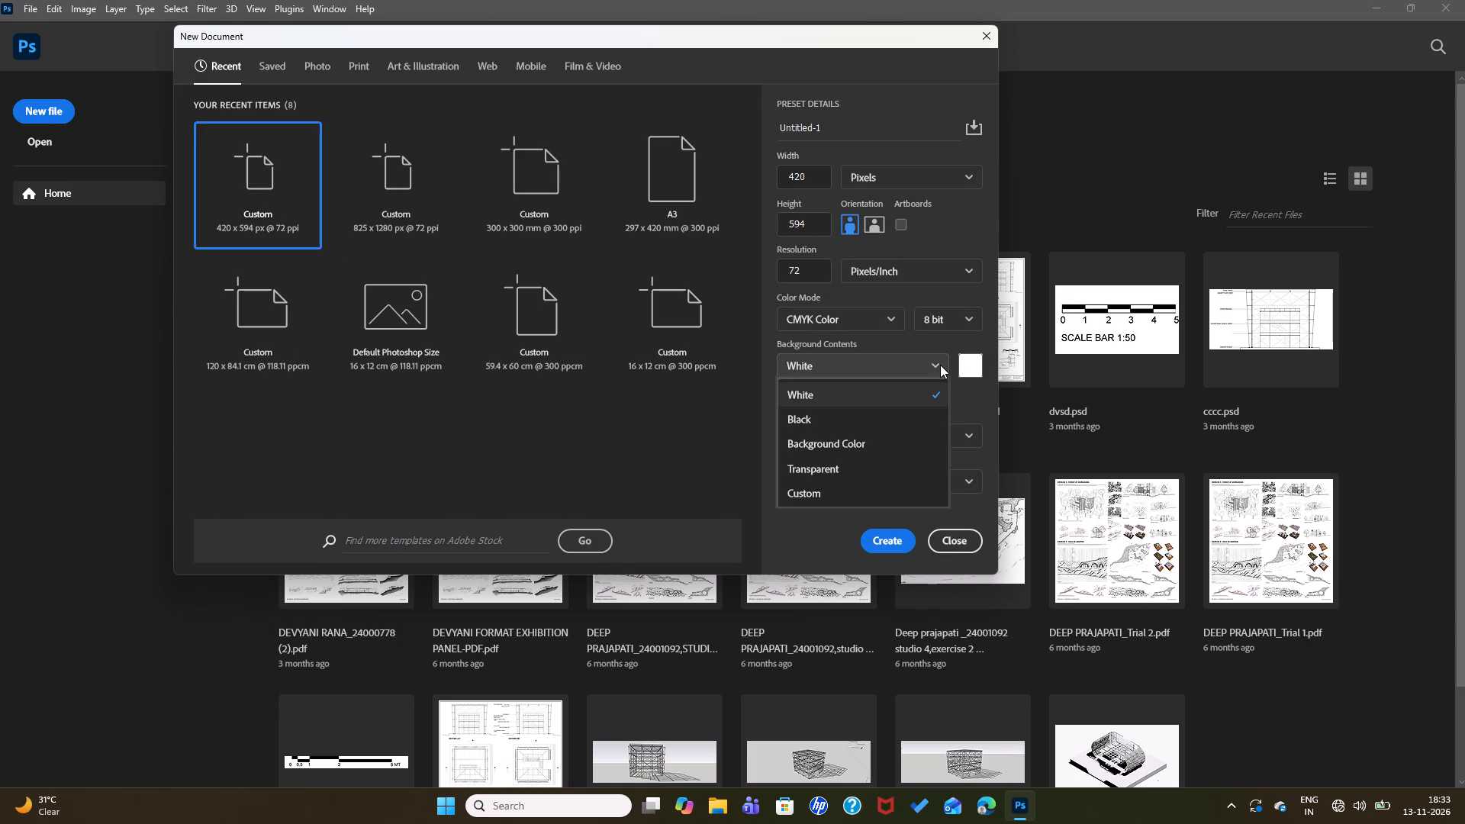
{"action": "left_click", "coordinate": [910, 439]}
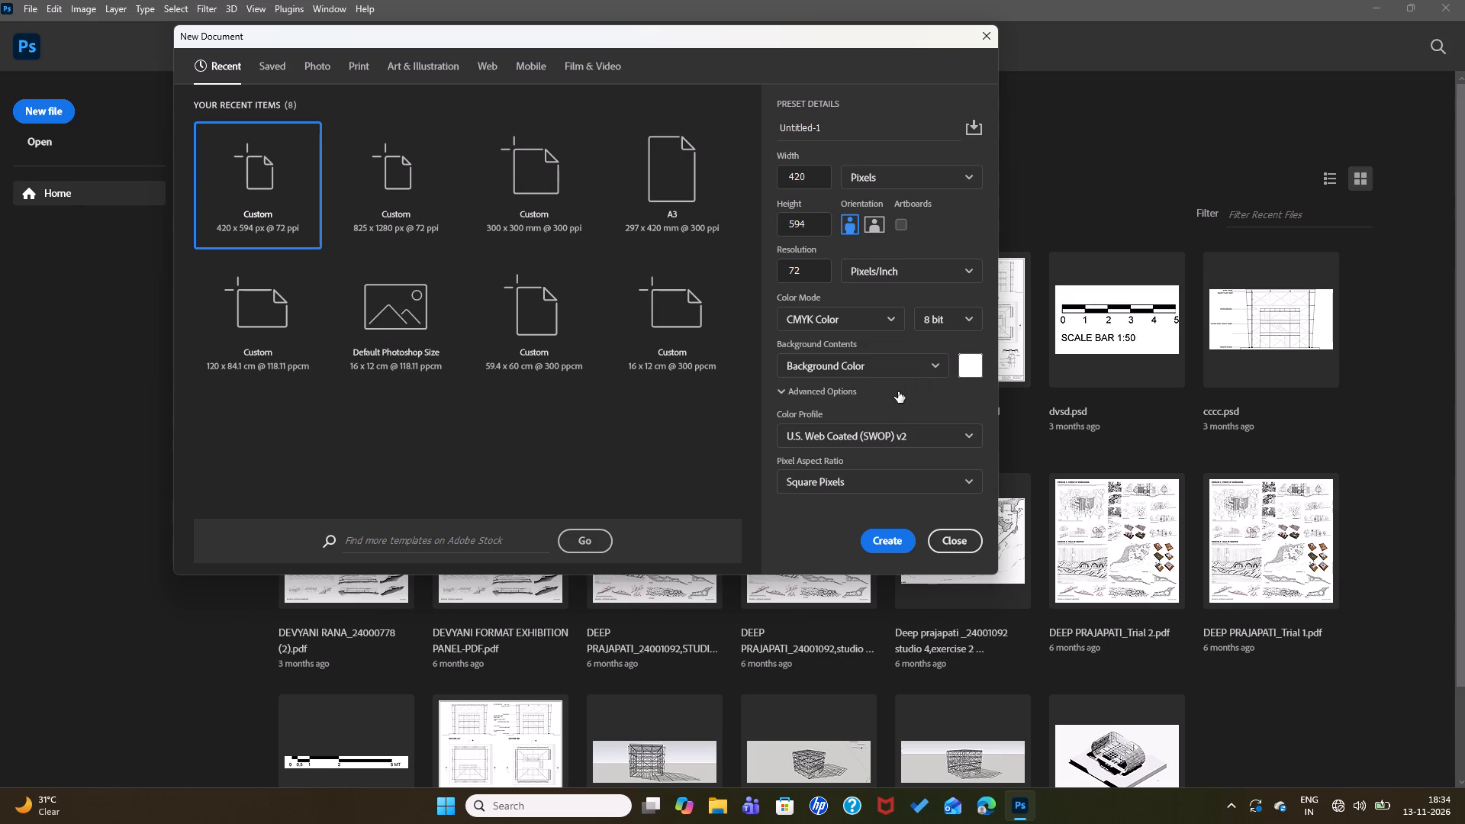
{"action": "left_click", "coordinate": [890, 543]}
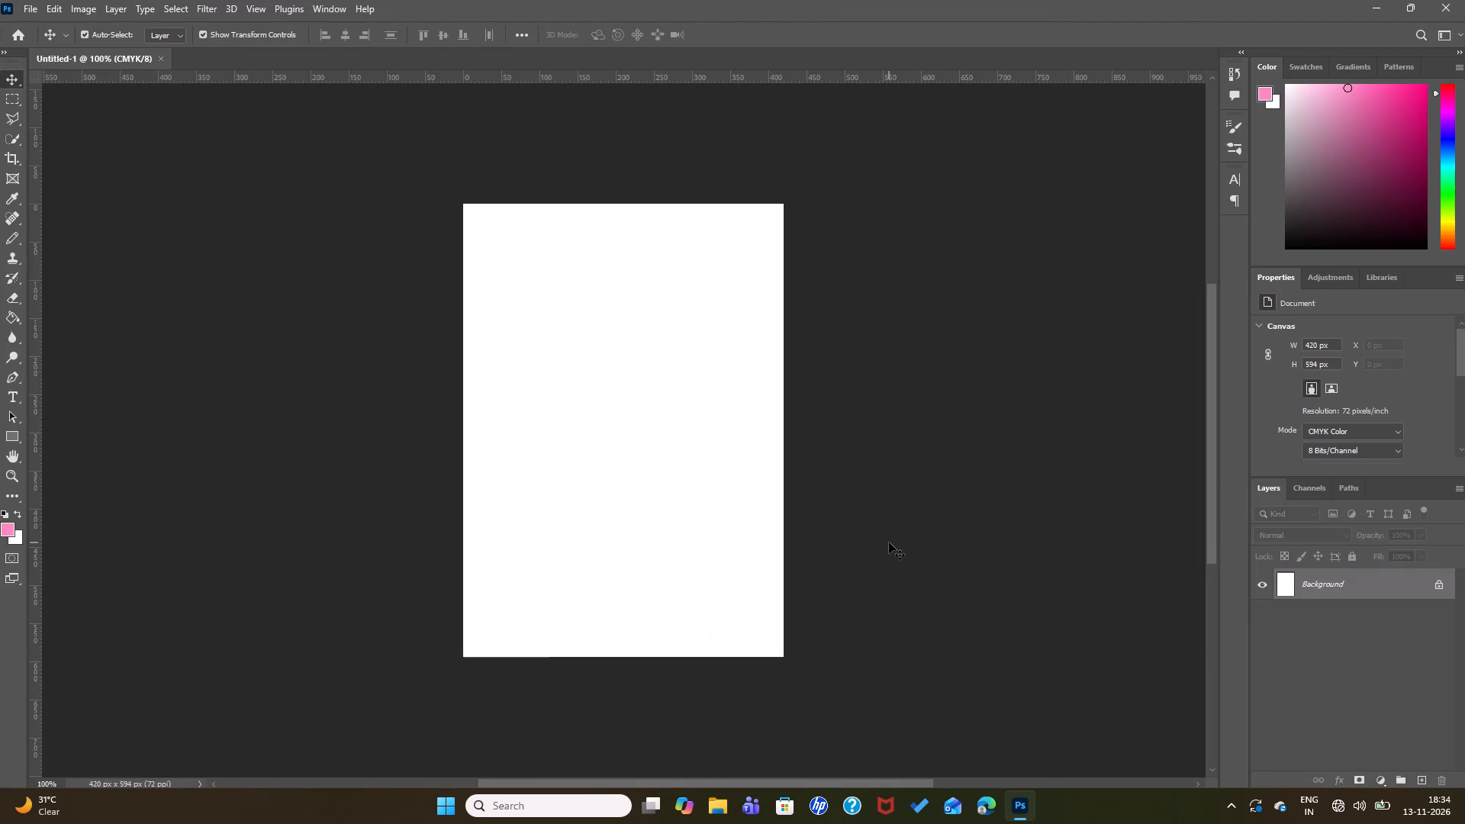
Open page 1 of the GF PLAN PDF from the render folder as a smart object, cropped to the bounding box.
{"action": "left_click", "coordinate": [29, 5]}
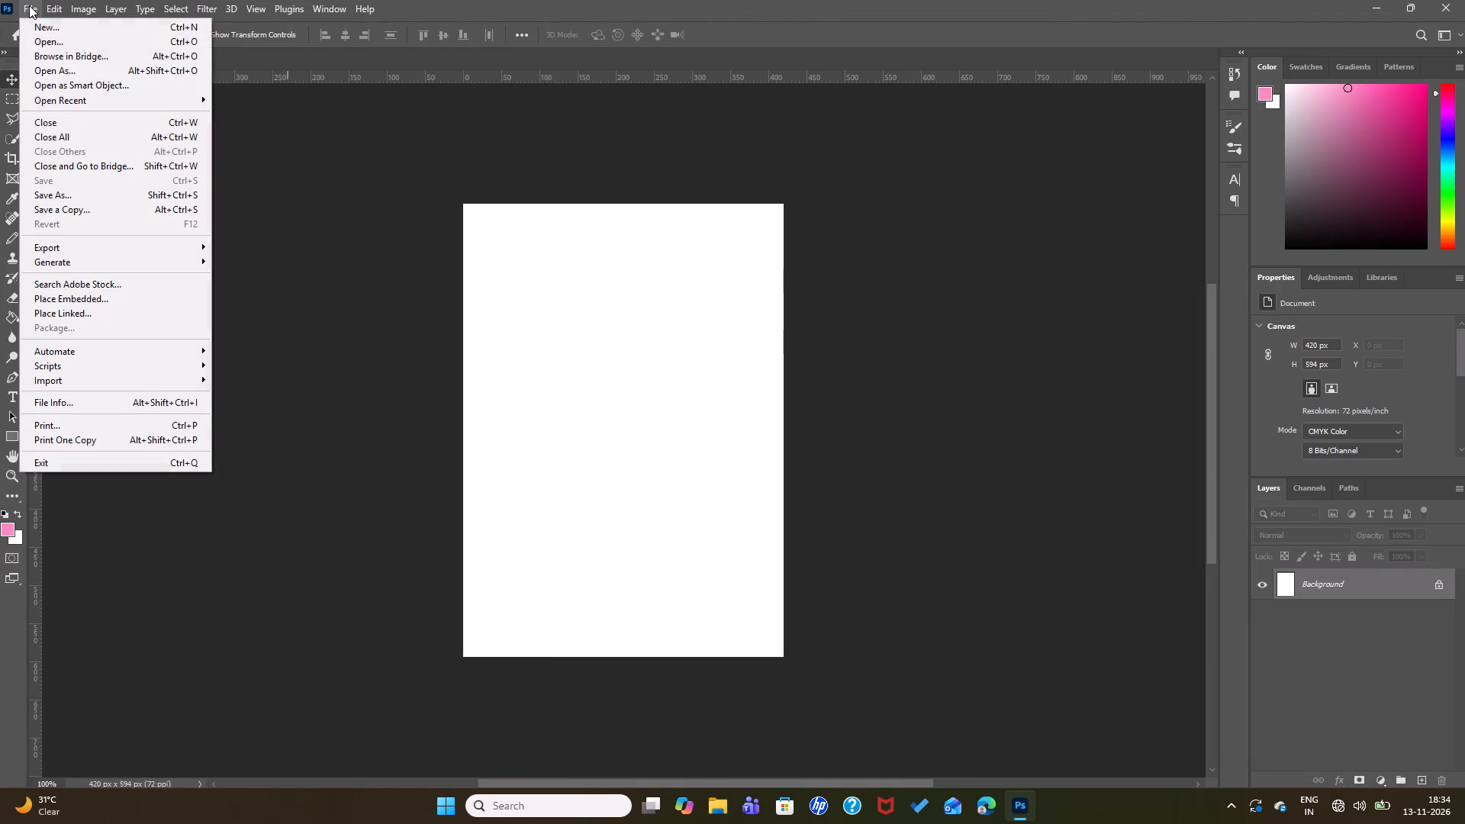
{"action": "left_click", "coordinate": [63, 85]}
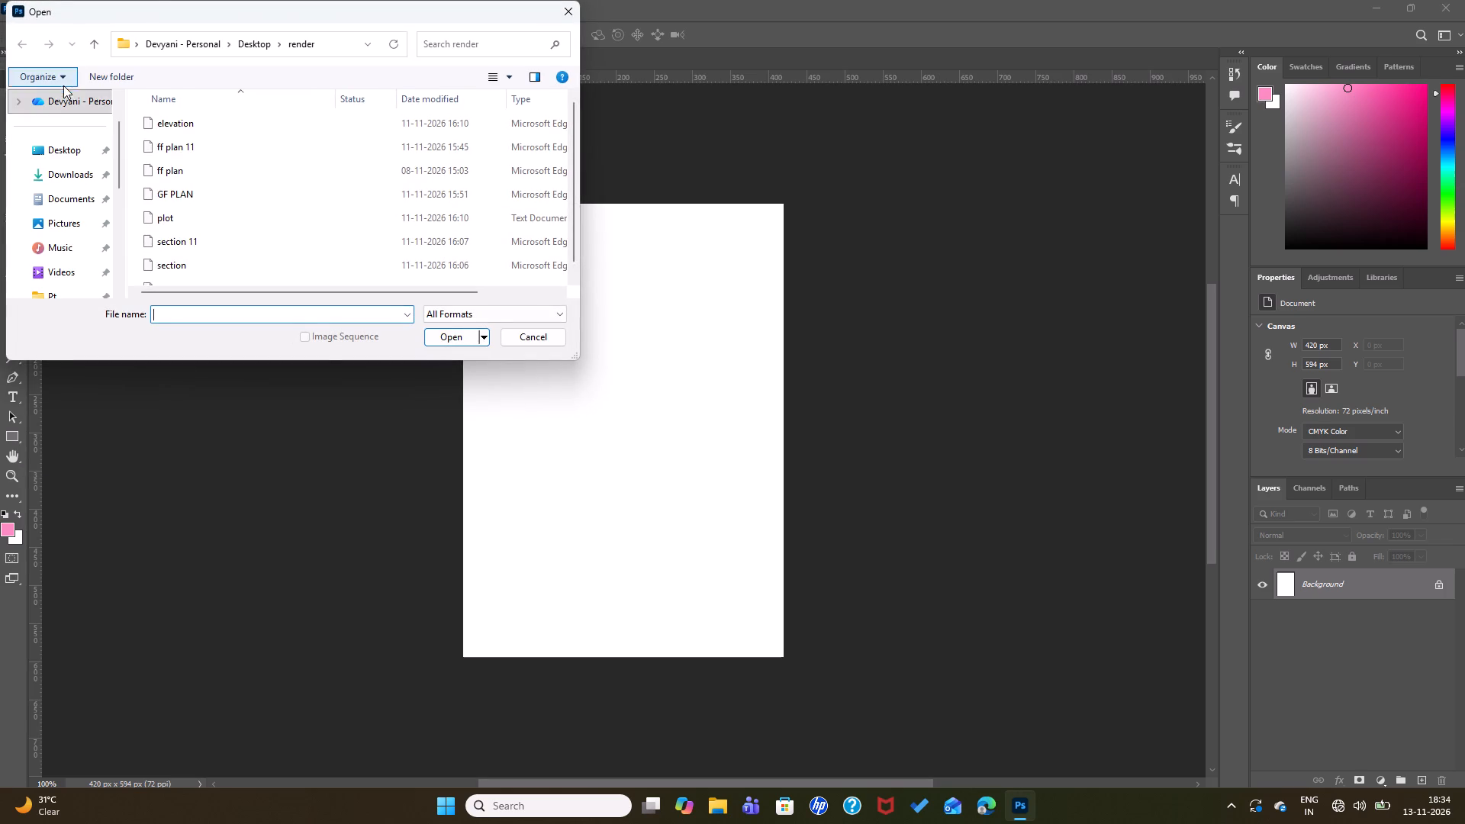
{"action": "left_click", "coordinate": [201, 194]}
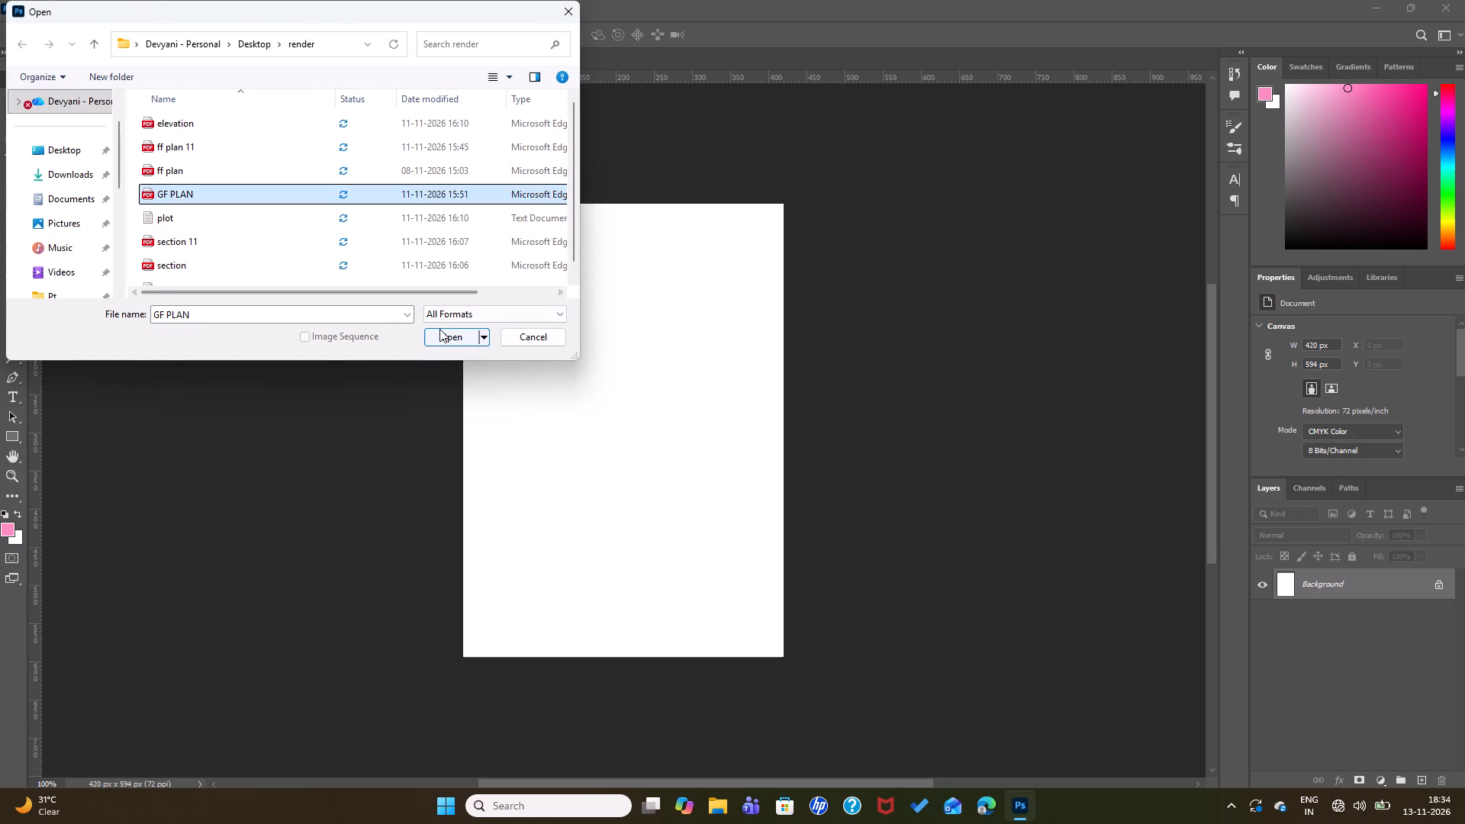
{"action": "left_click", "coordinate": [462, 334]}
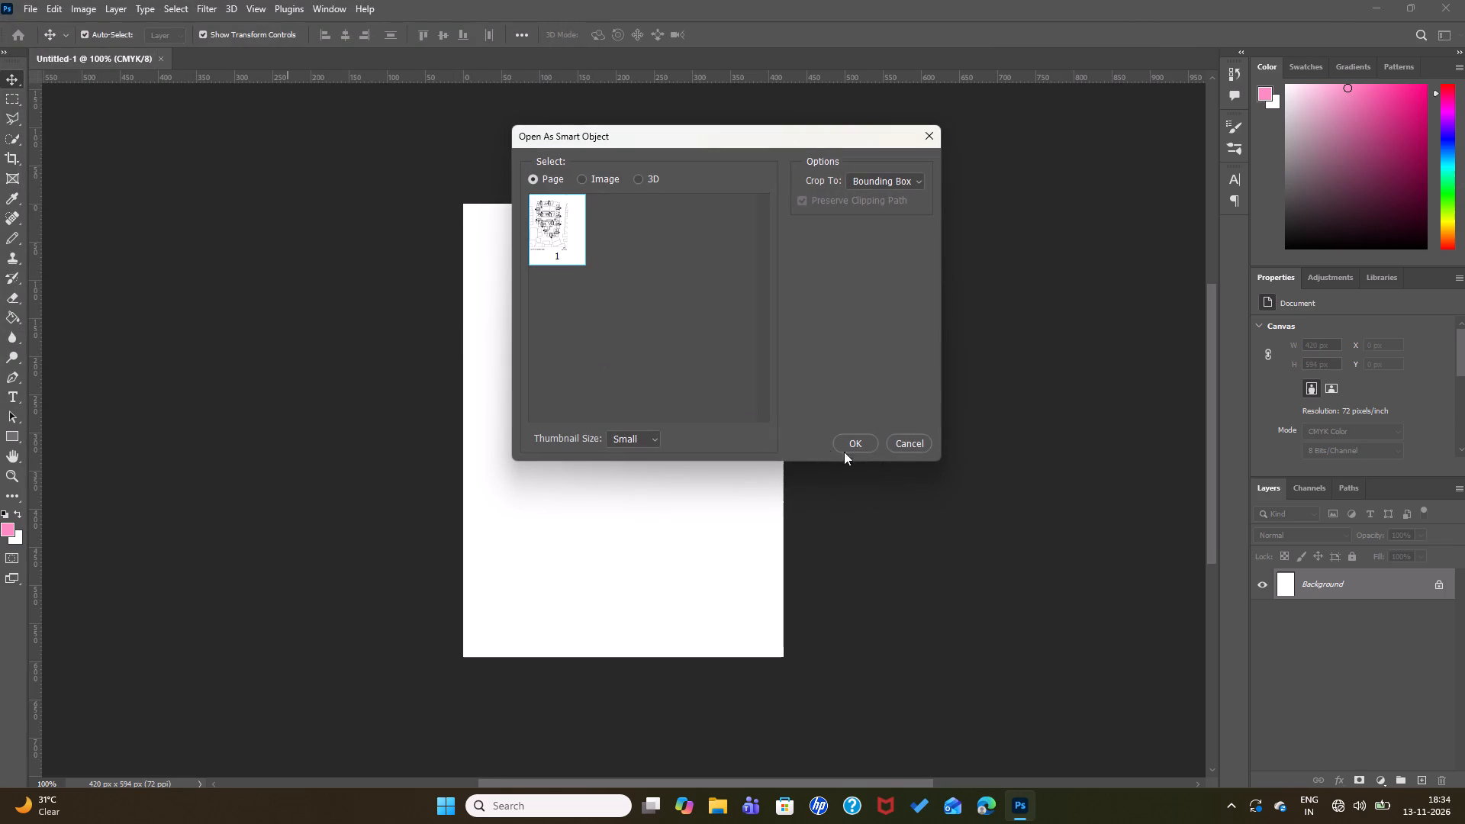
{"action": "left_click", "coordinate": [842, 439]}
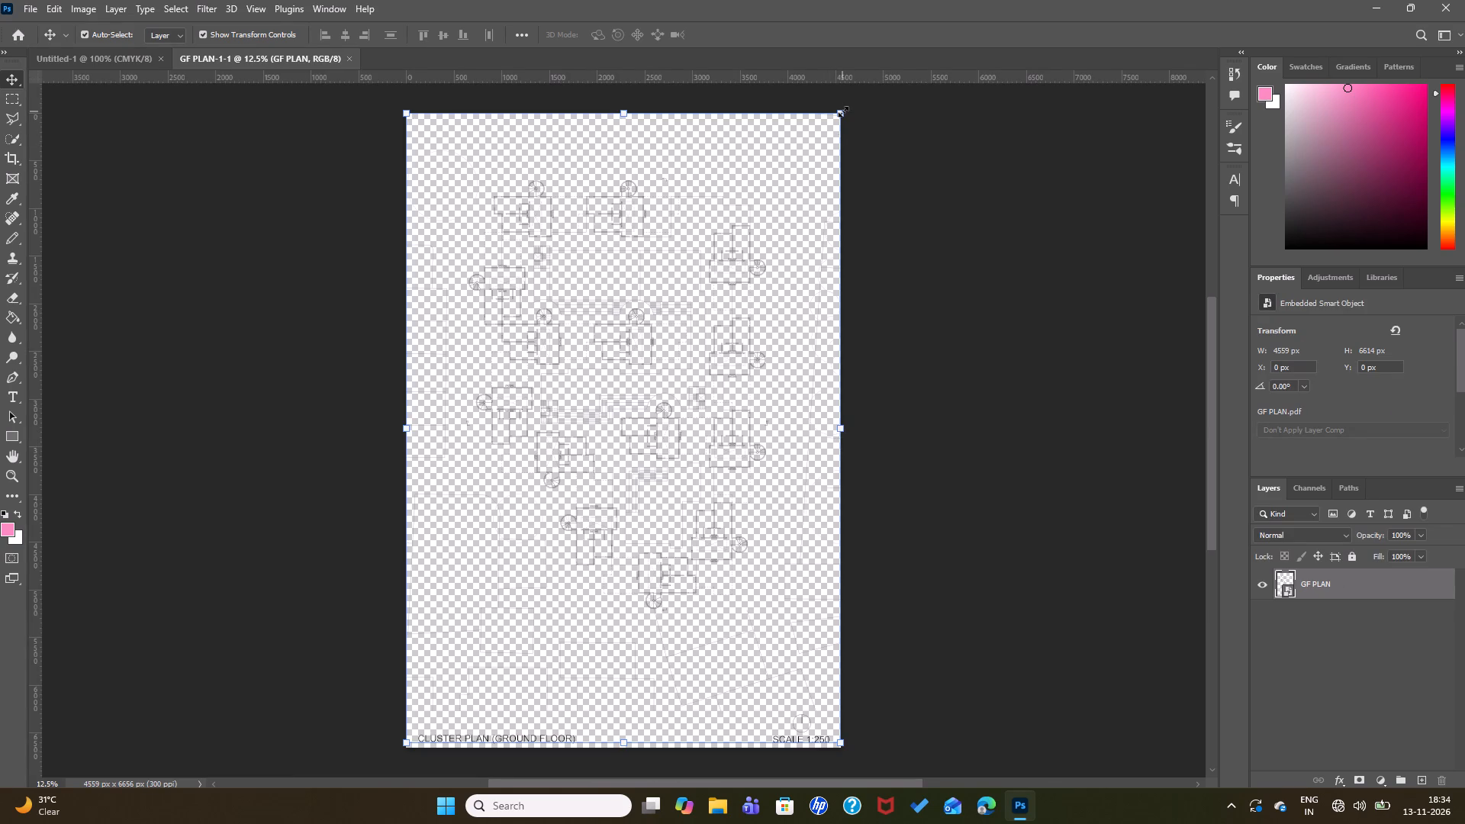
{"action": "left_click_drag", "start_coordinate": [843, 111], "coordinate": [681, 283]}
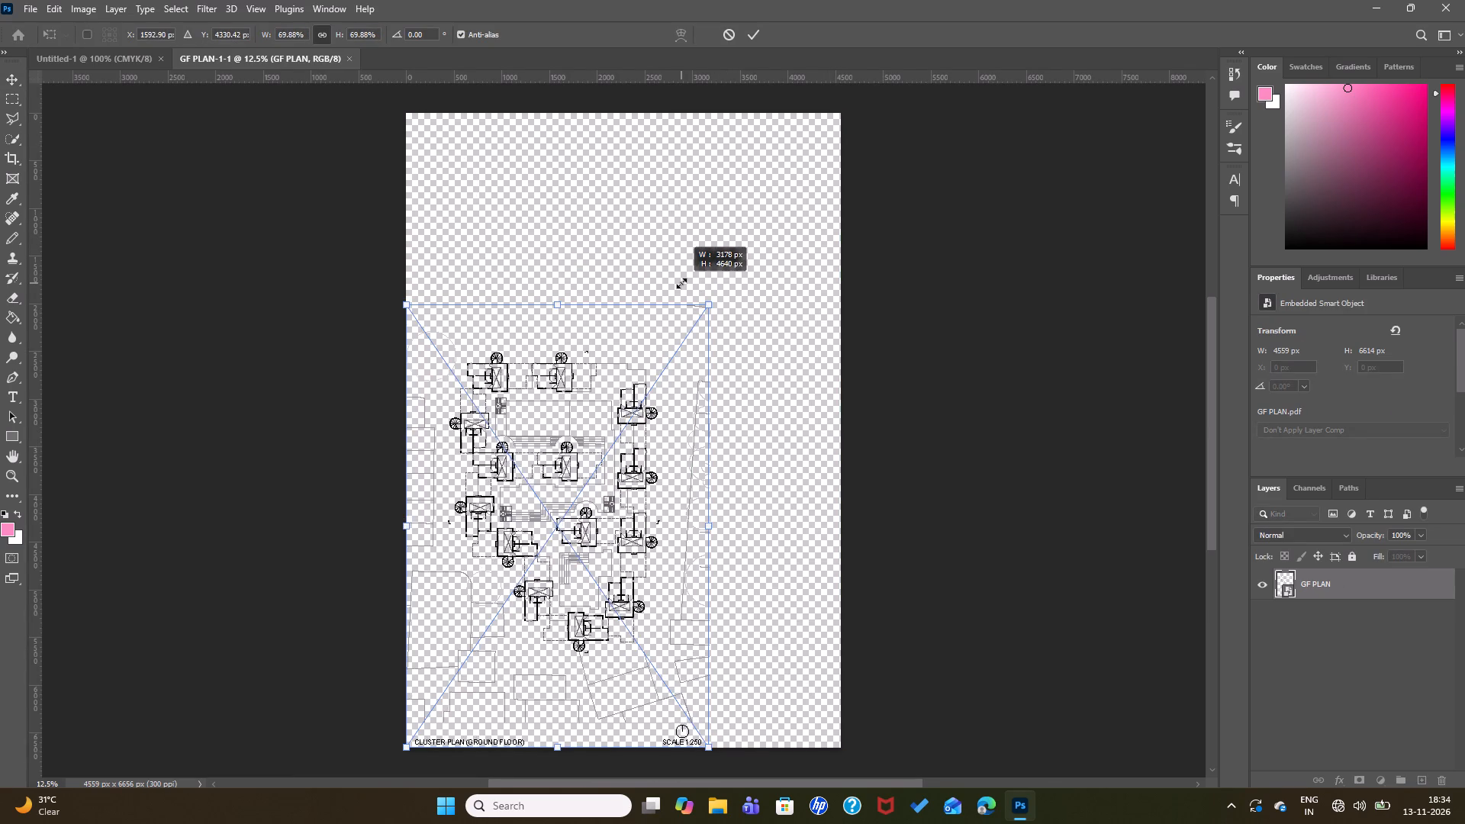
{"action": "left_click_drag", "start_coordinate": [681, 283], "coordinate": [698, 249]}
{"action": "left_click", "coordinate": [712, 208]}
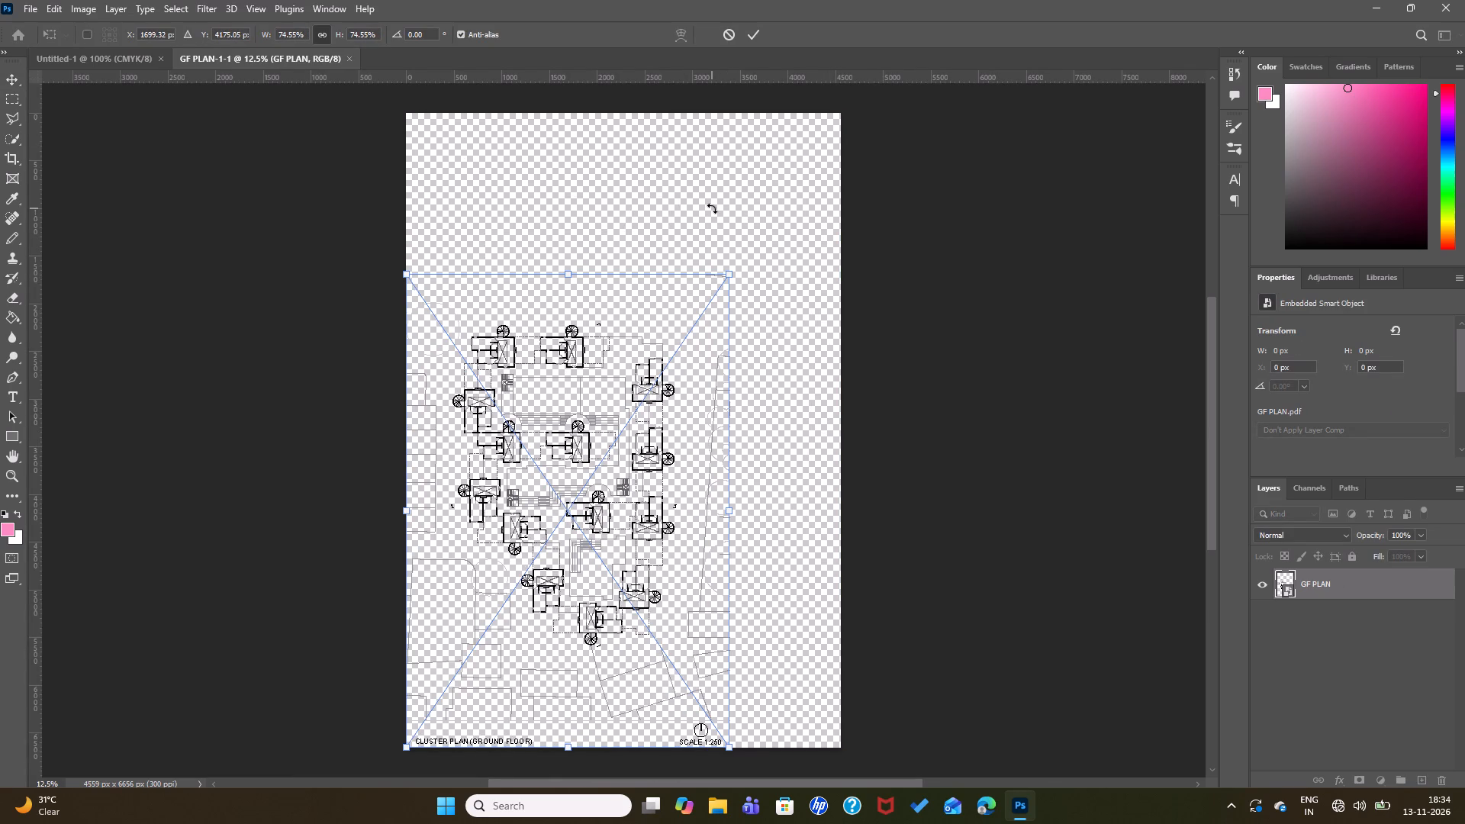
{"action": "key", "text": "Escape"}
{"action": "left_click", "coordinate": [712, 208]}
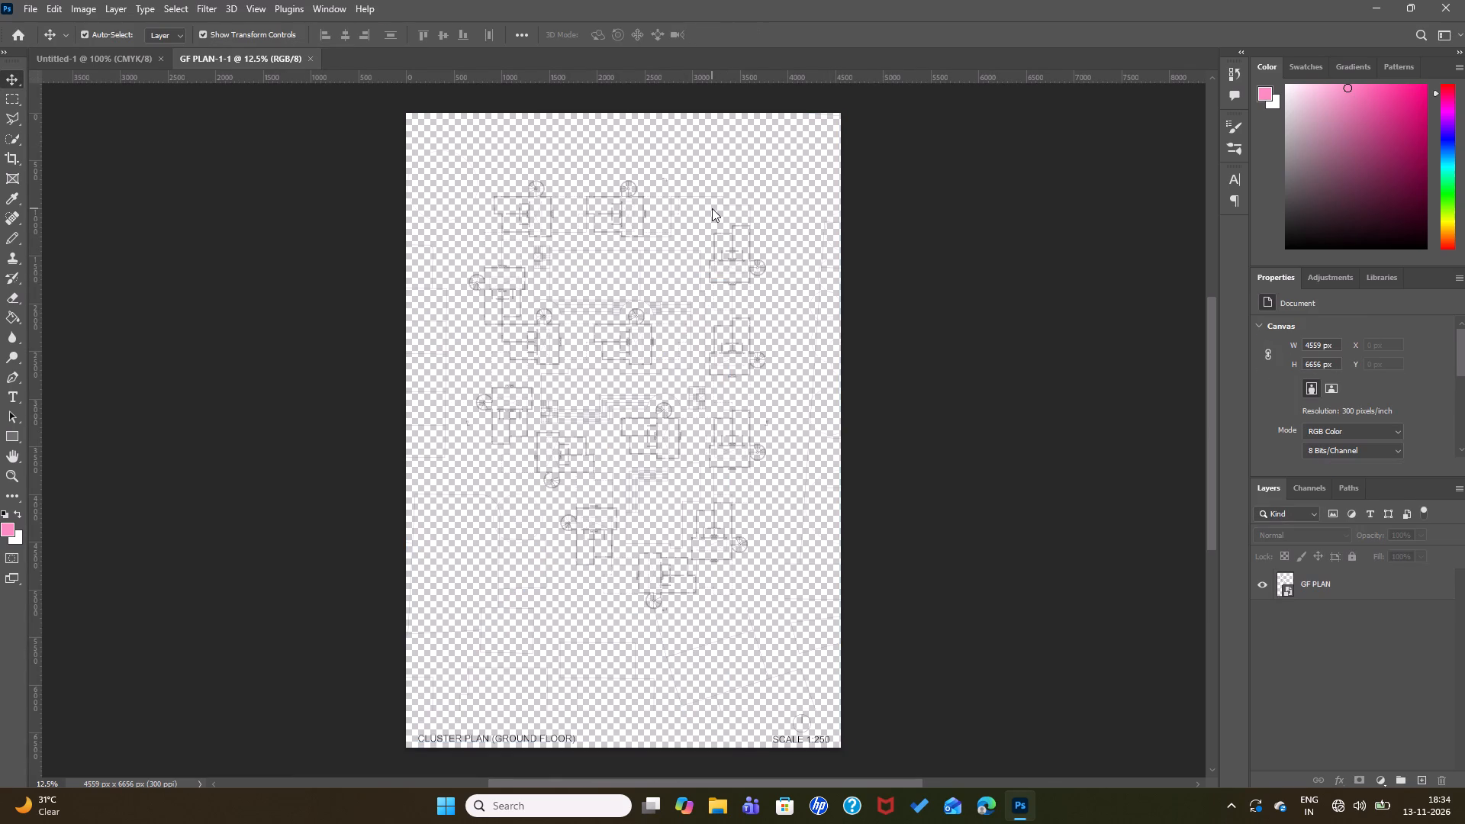
Close Photoshop and relaunch it from the desktop.
{"action": "left_click", "coordinate": [1459, 1]}
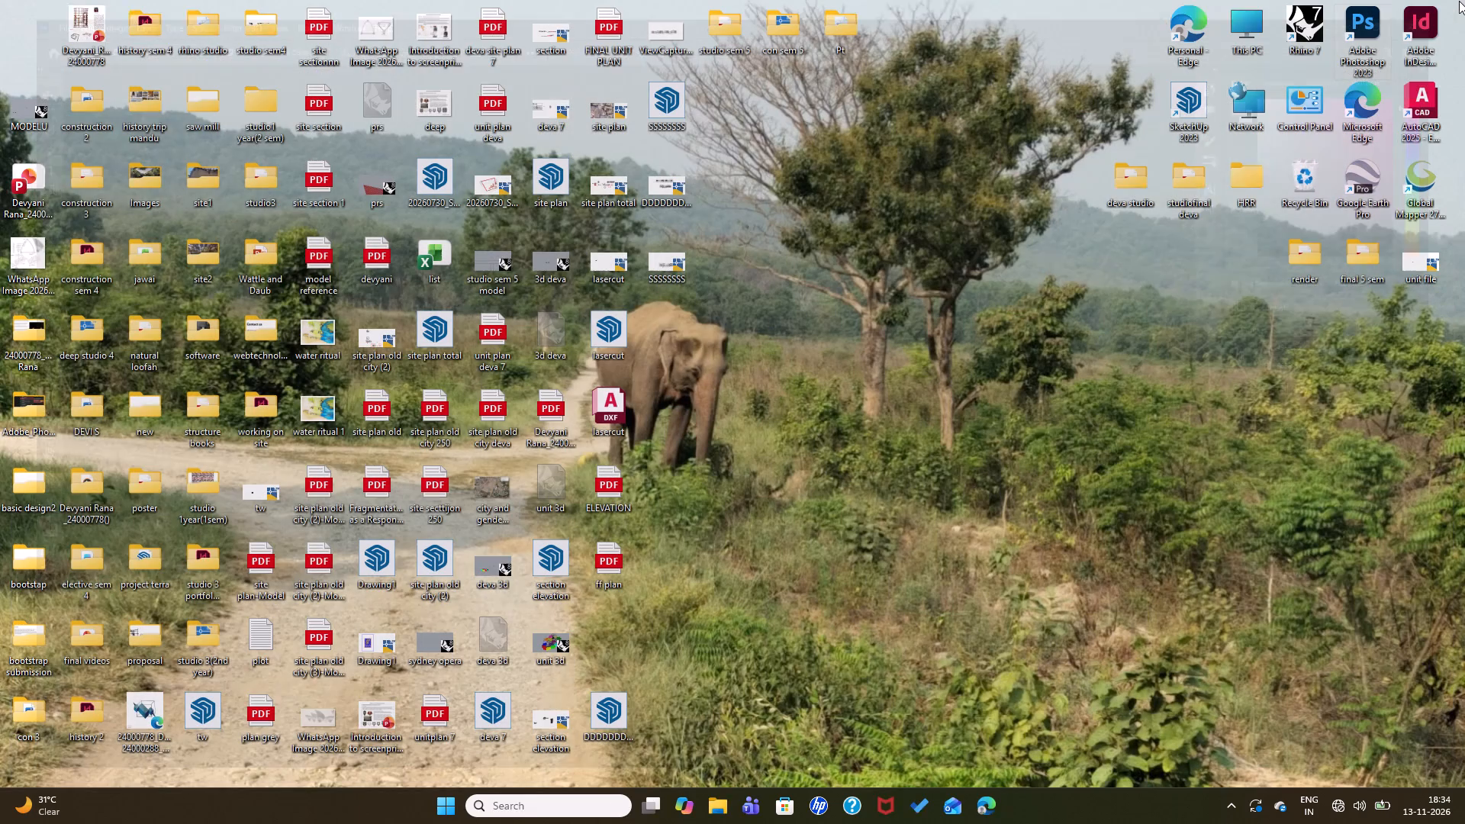
{"action": "double_click", "coordinate": [1357, 27]}
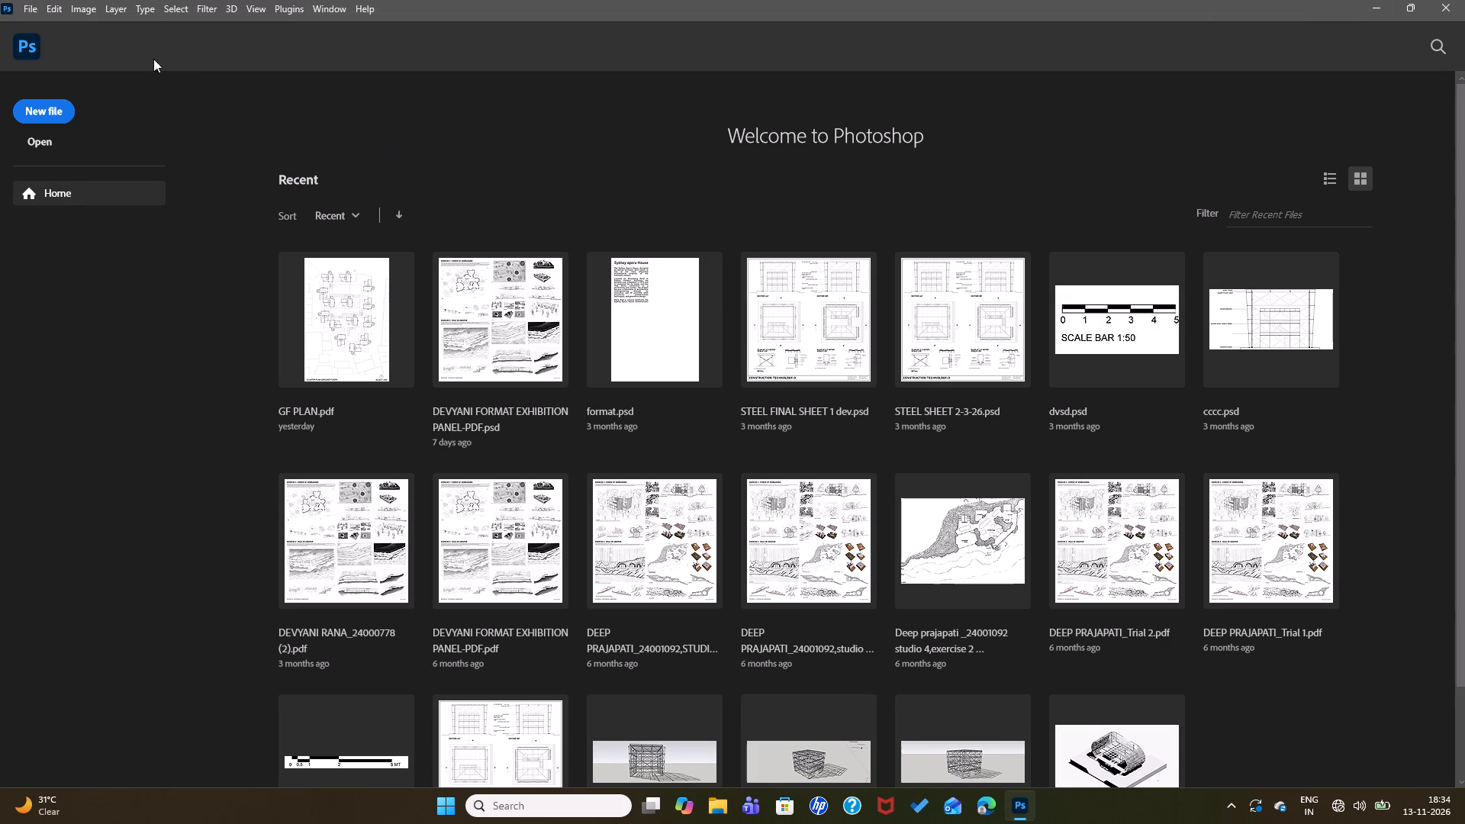
Open page 1 of the GF PLAN PDF as a smart object with Crop To set to Bounding Box, and deselect its layer.
{"action": "left_click", "coordinate": [18, 0]}
{"action": "left_click", "coordinate": [43, 12]}
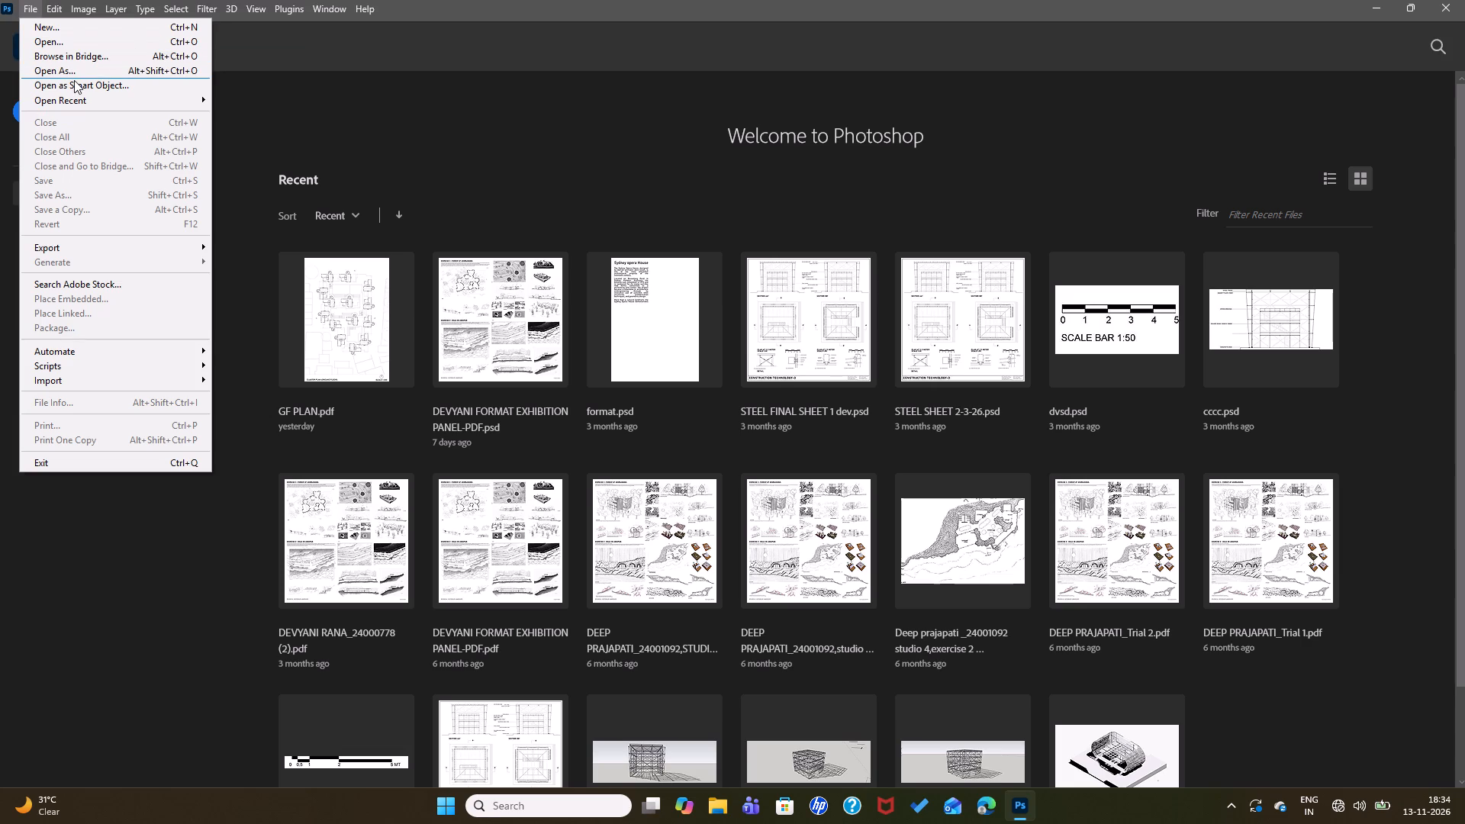
{"action": "left_click", "coordinate": [74, 80]}
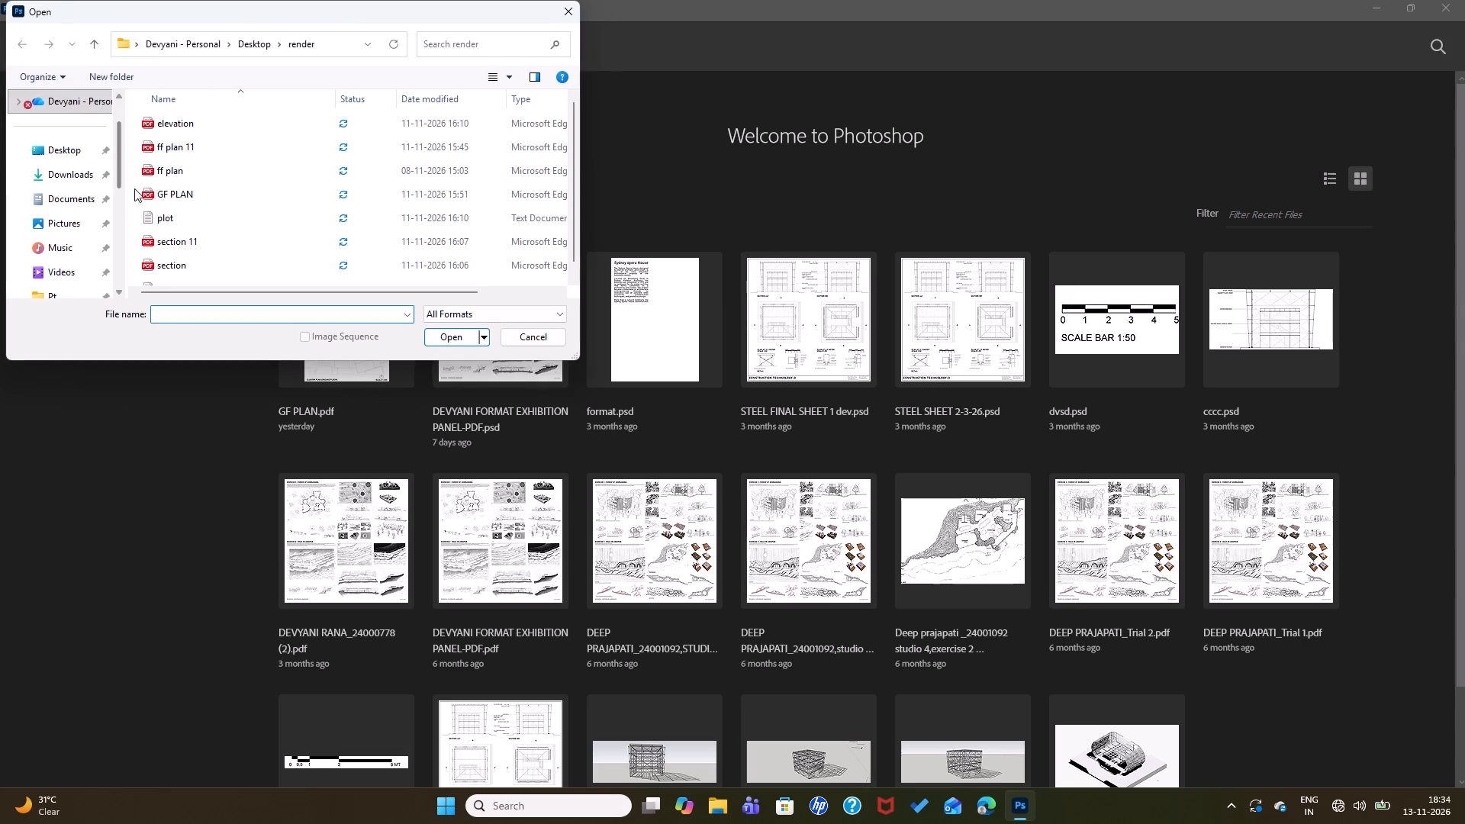
{"action": "left_click", "coordinate": [192, 183]}
{"action": "left_click", "coordinate": [190, 195]}
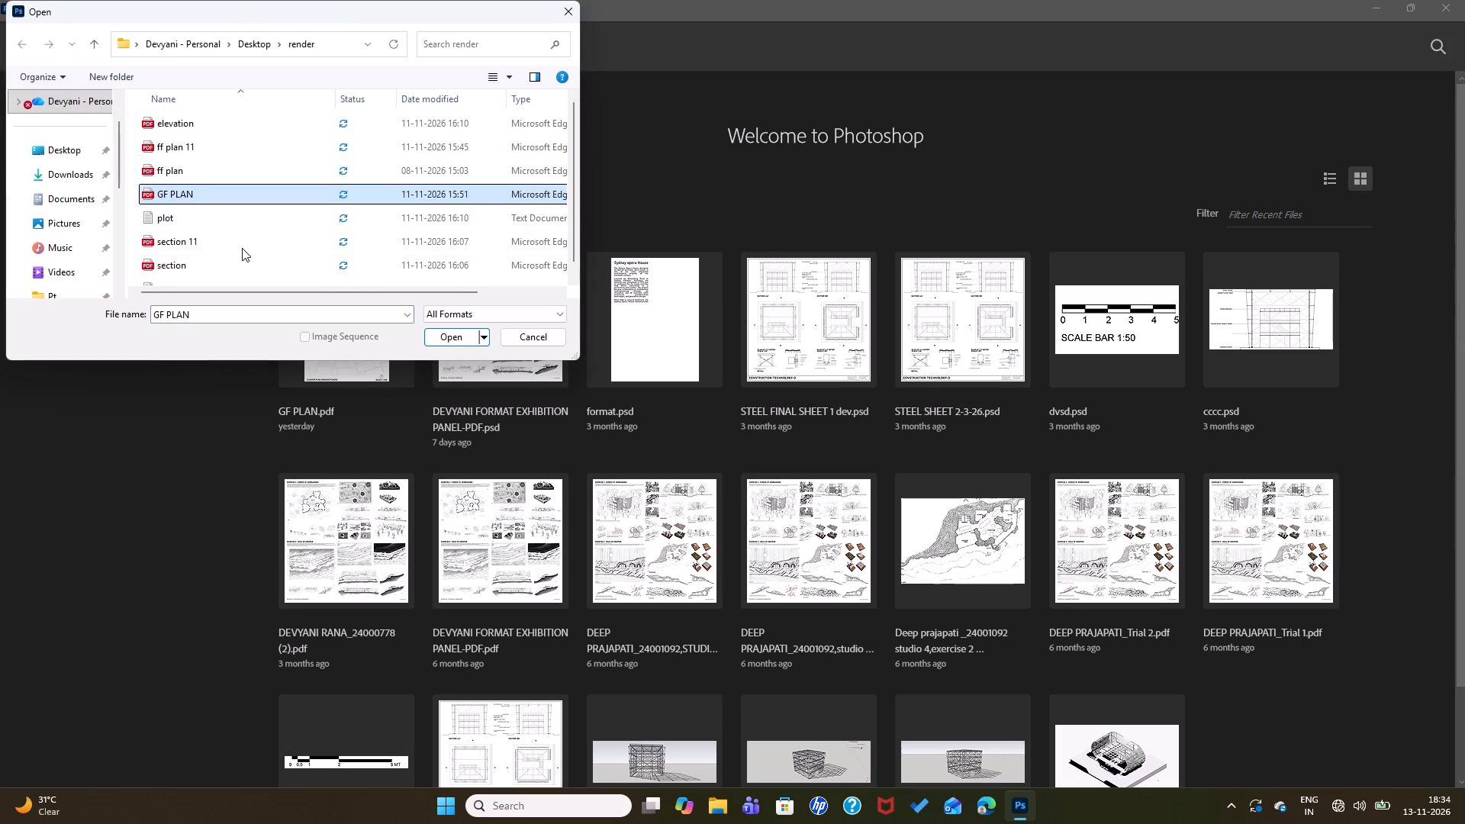
{"action": "double_click", "coordinate": [226, 198]}
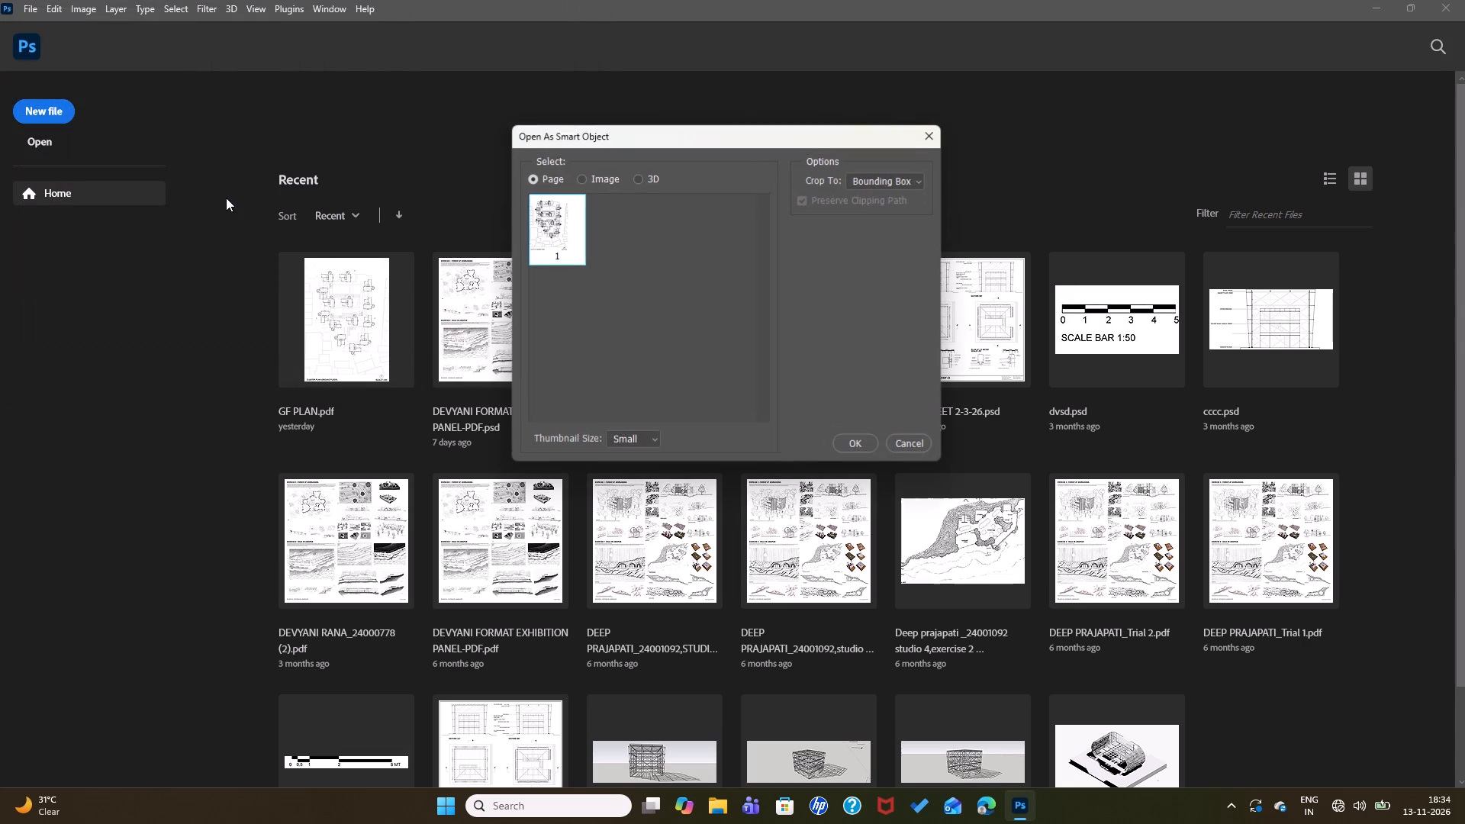
{"action": "left_click", "coordinate": [868, 182]}
{"action": "left_click", "coordinate": [868, 182]}
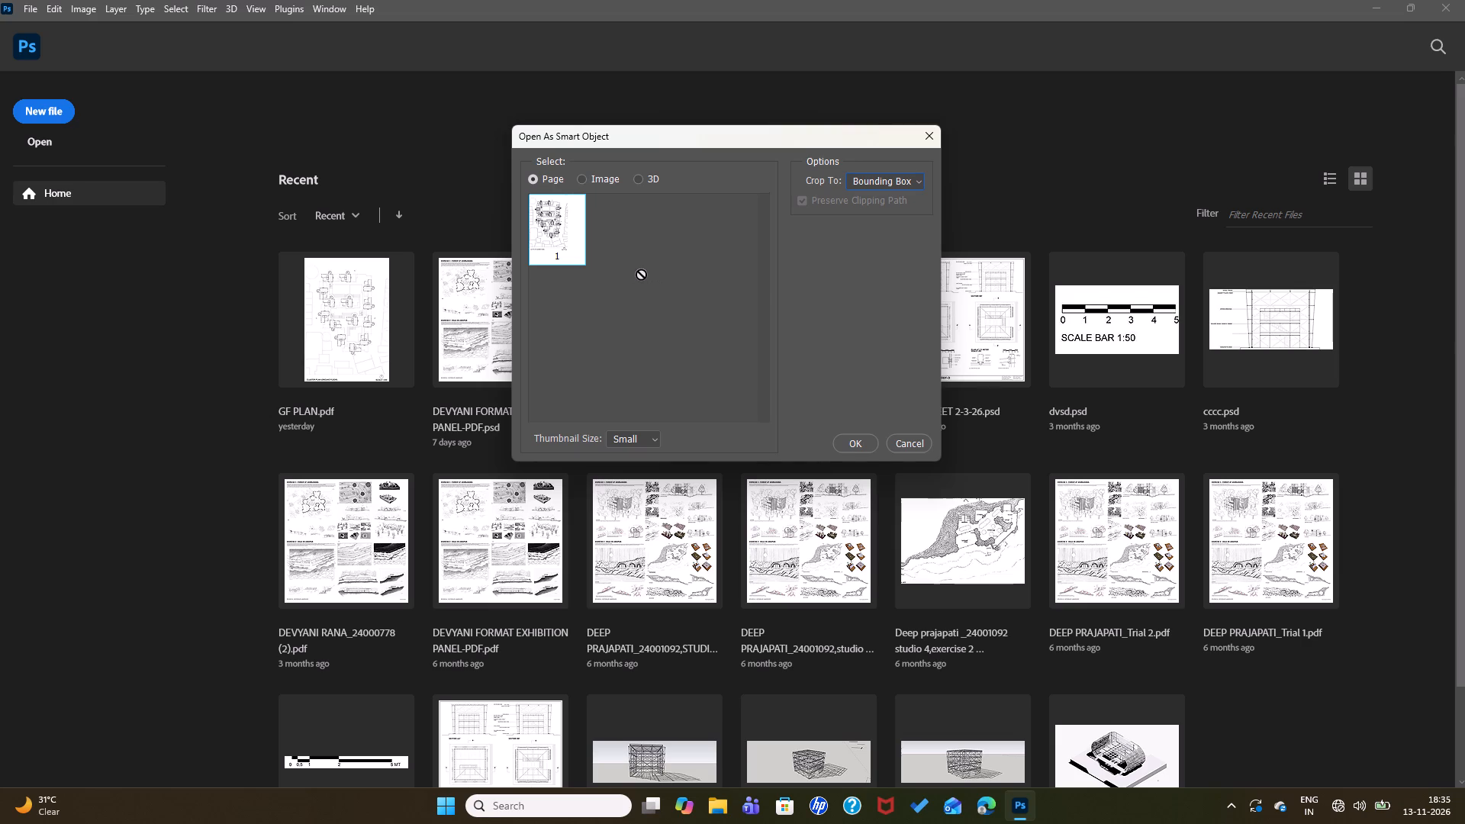
{"action": "left_click", "coordinate": [844, 435]}
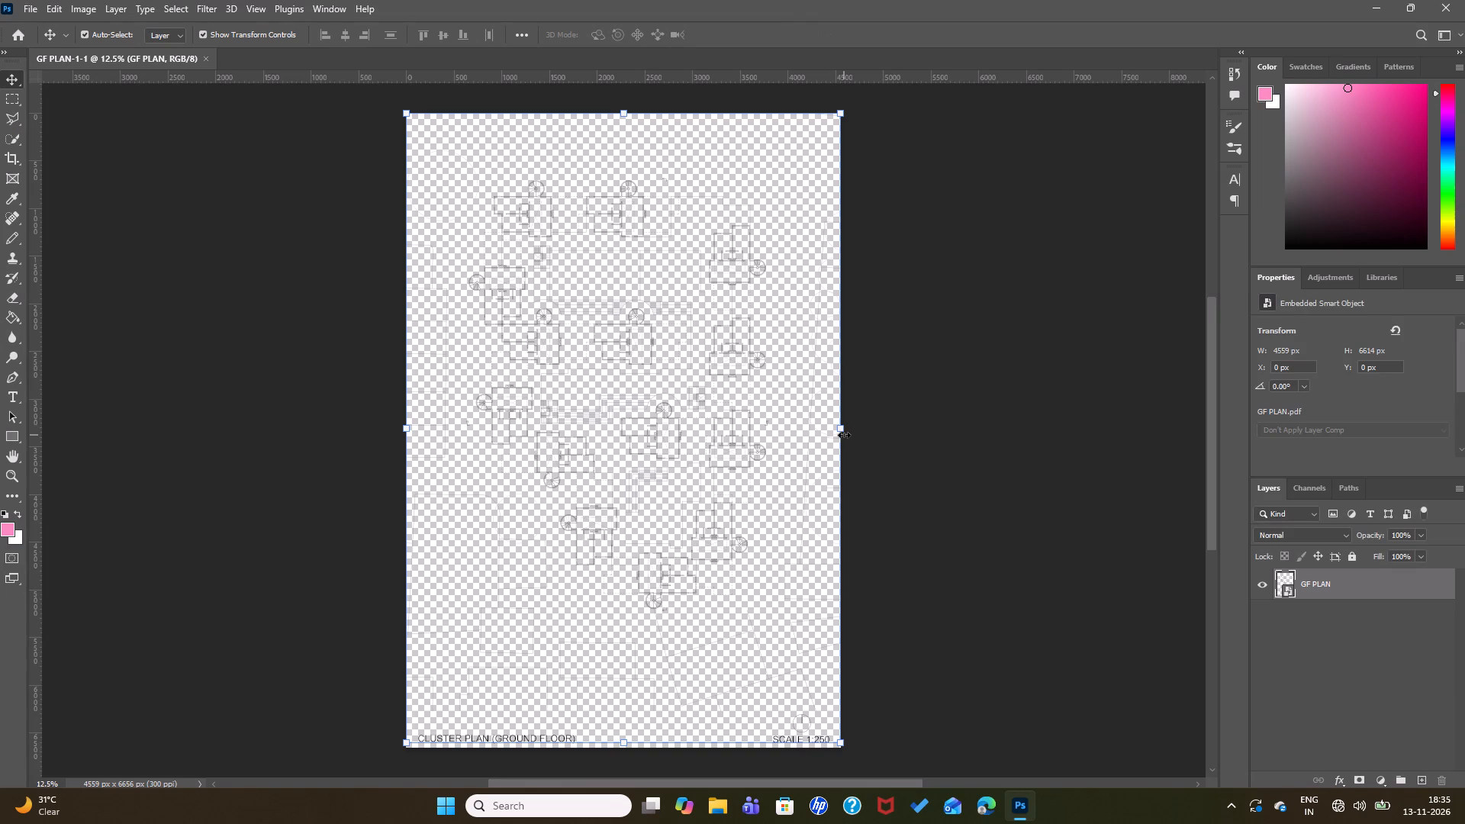
{"action": "left_click", "coordinate": [681, 658]}
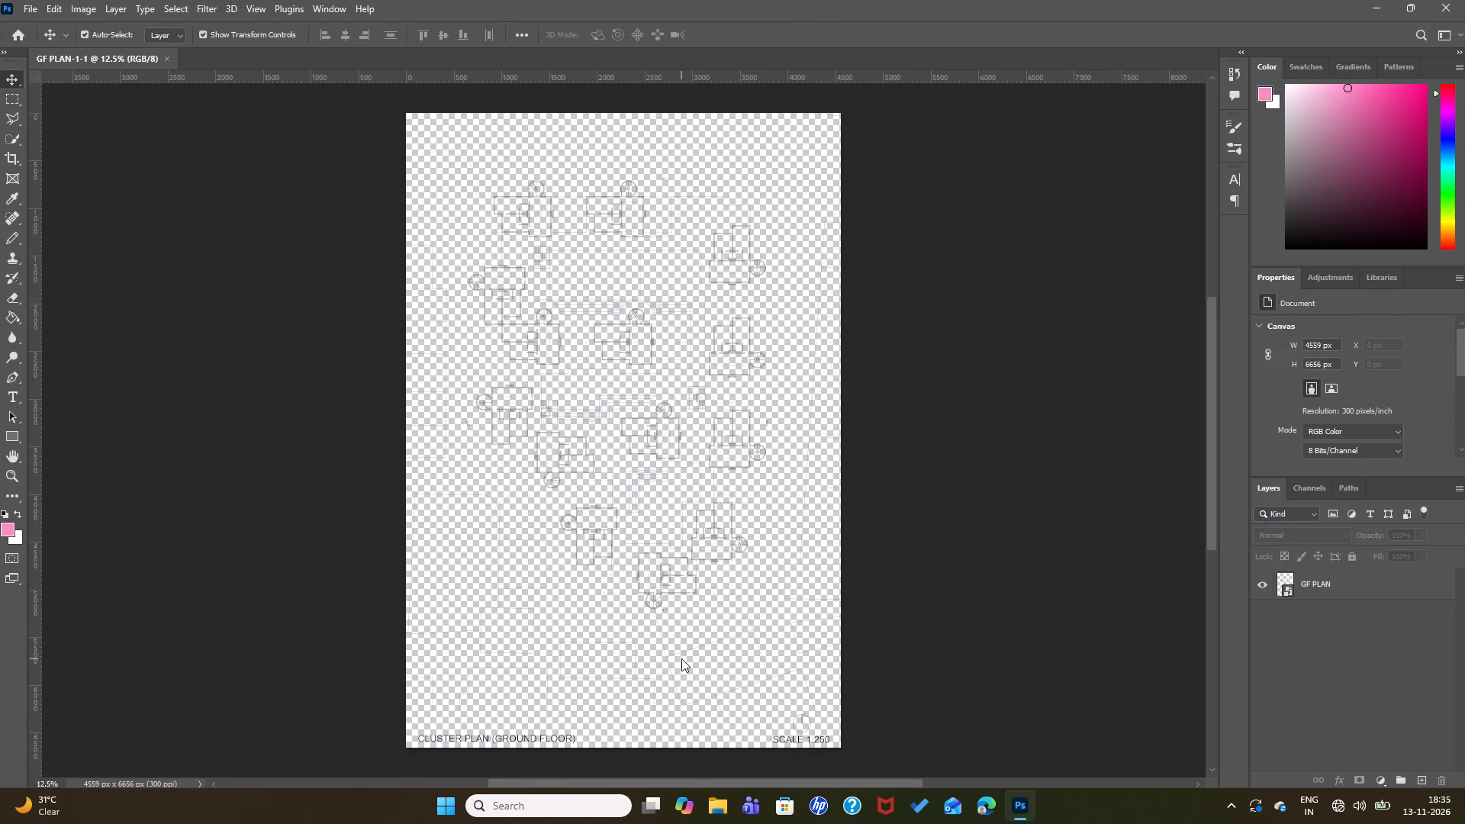
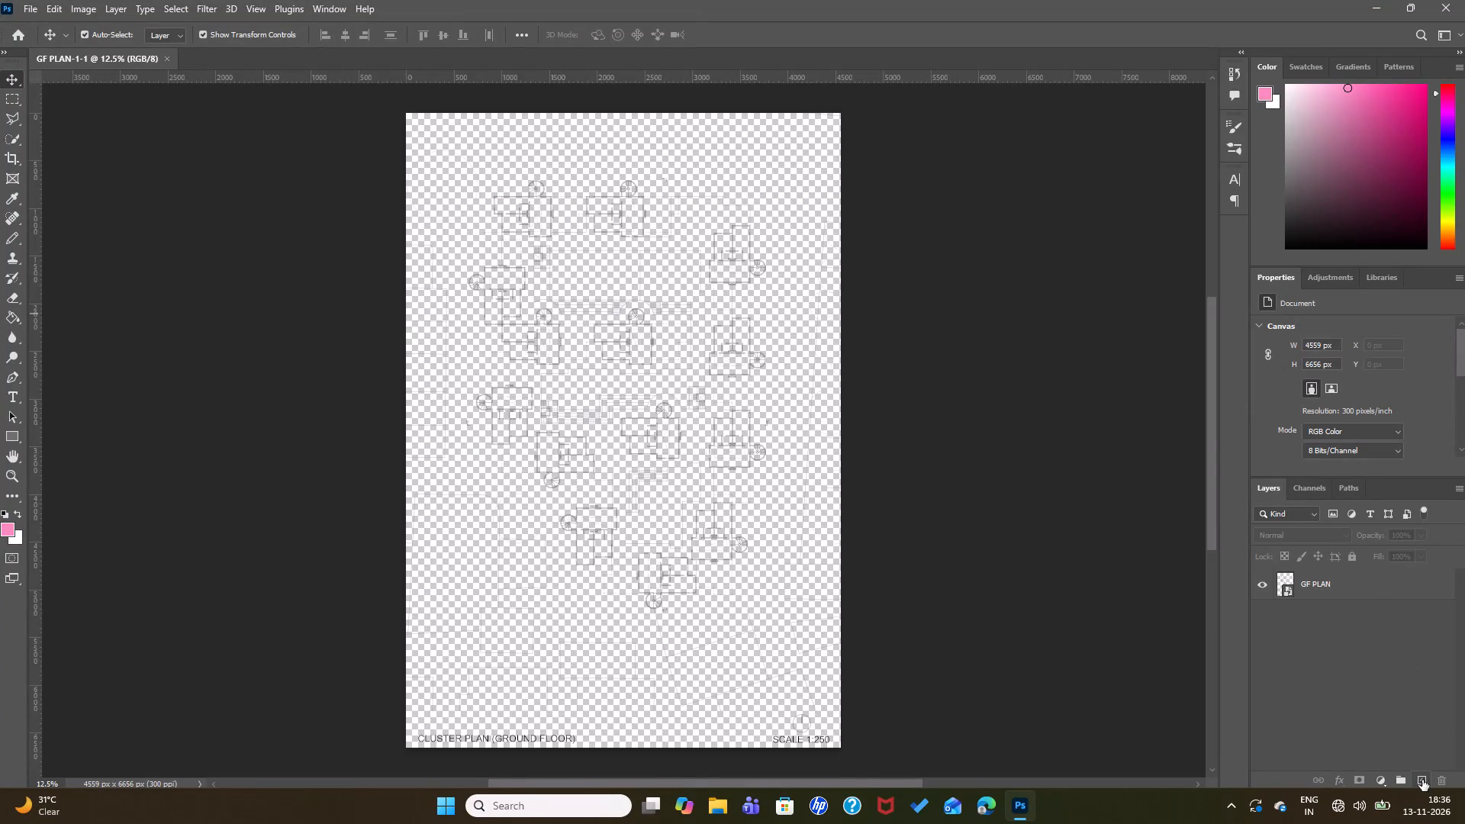
Add a new layer beneath GF PLAN and make it a Solid Color fill in near-white #fdfcfc.
{"action": "left_click", "coordinate": [1422, 780]}
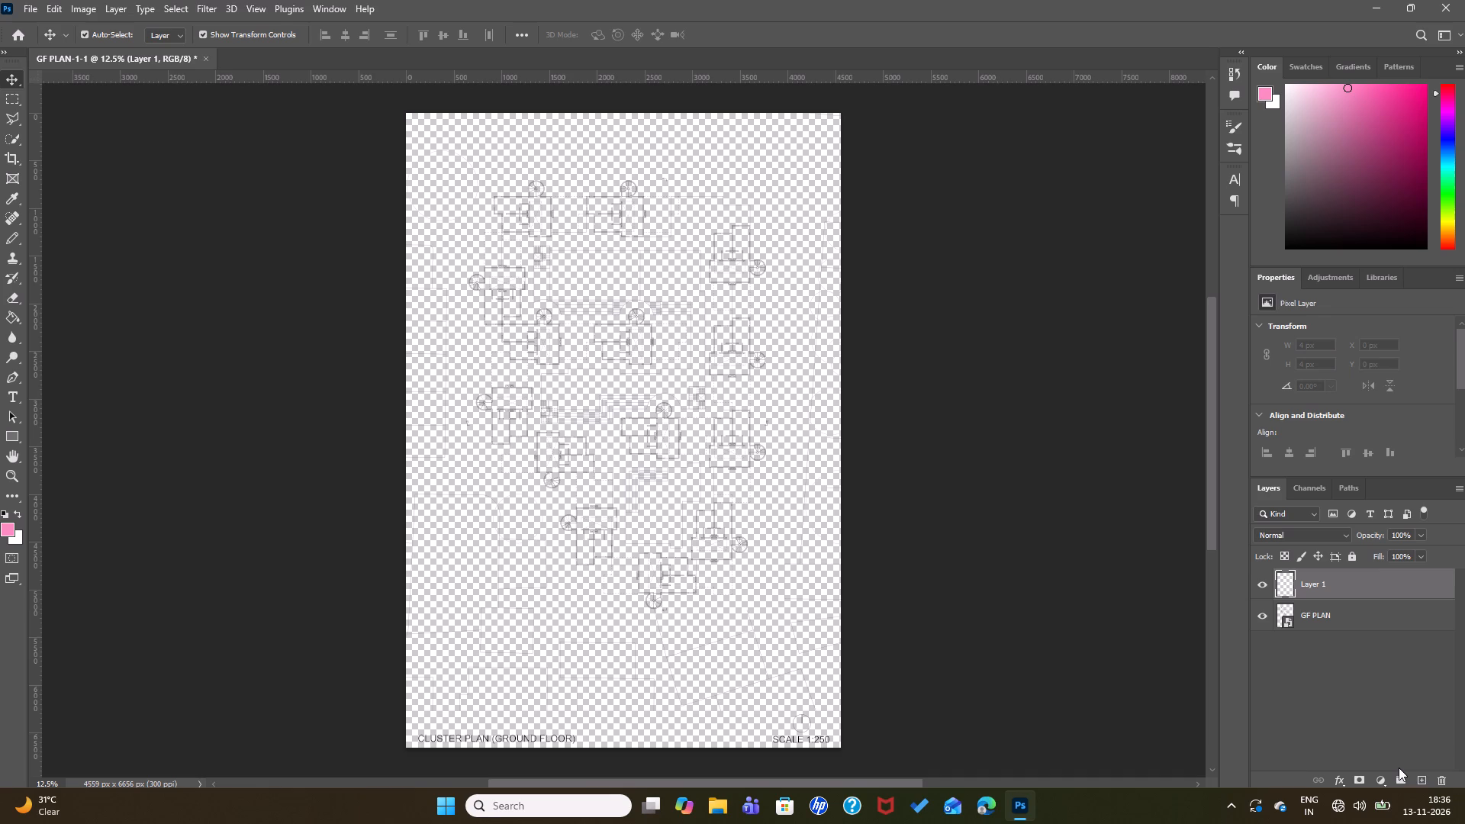
{"action": "left_click_drag", "start_coordinate": [1351, 581], "coordinate": [1356, 647]}
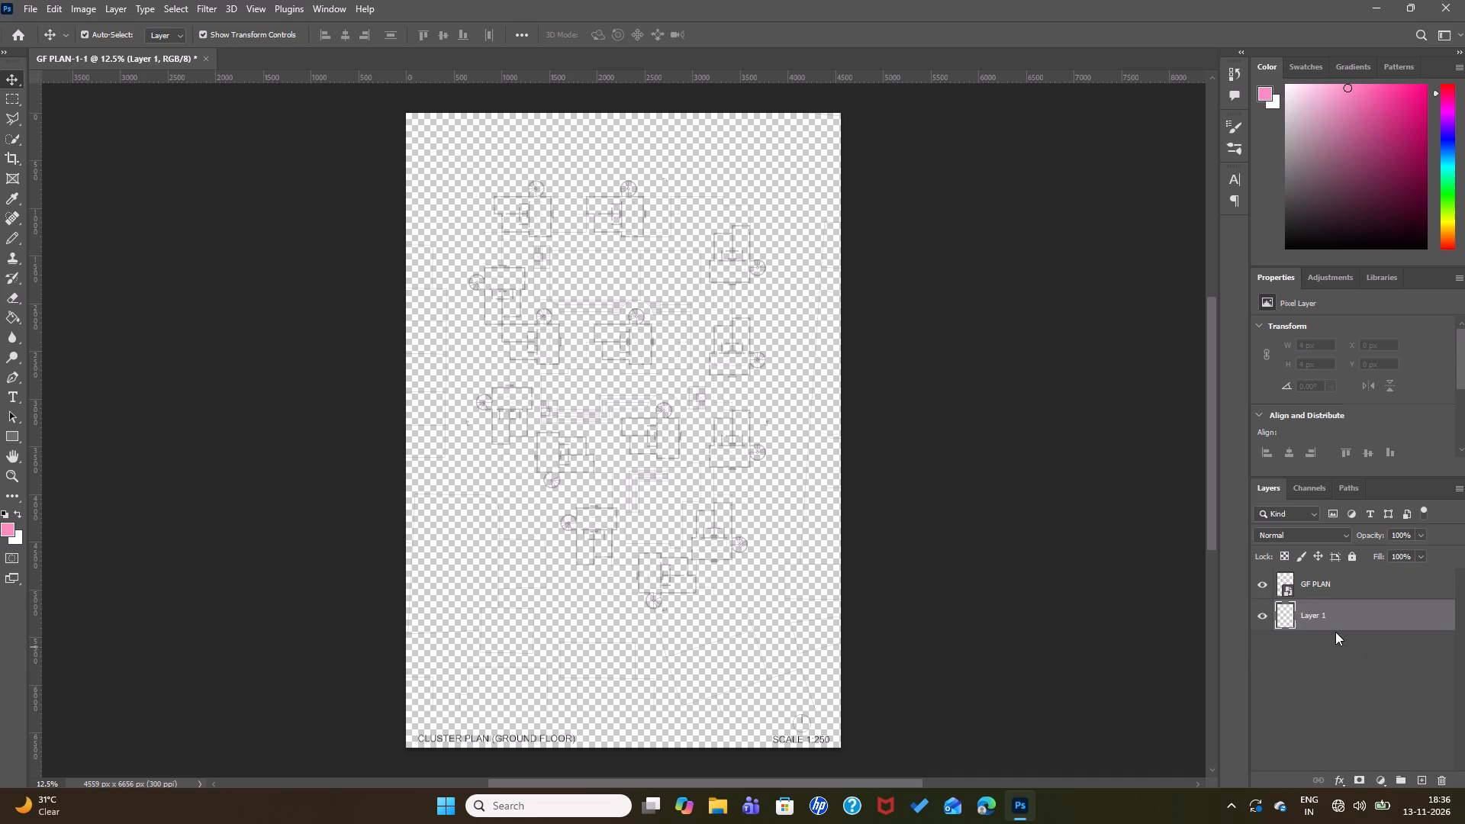
{"action": "left_click", "coordinate": [1380, 780]}
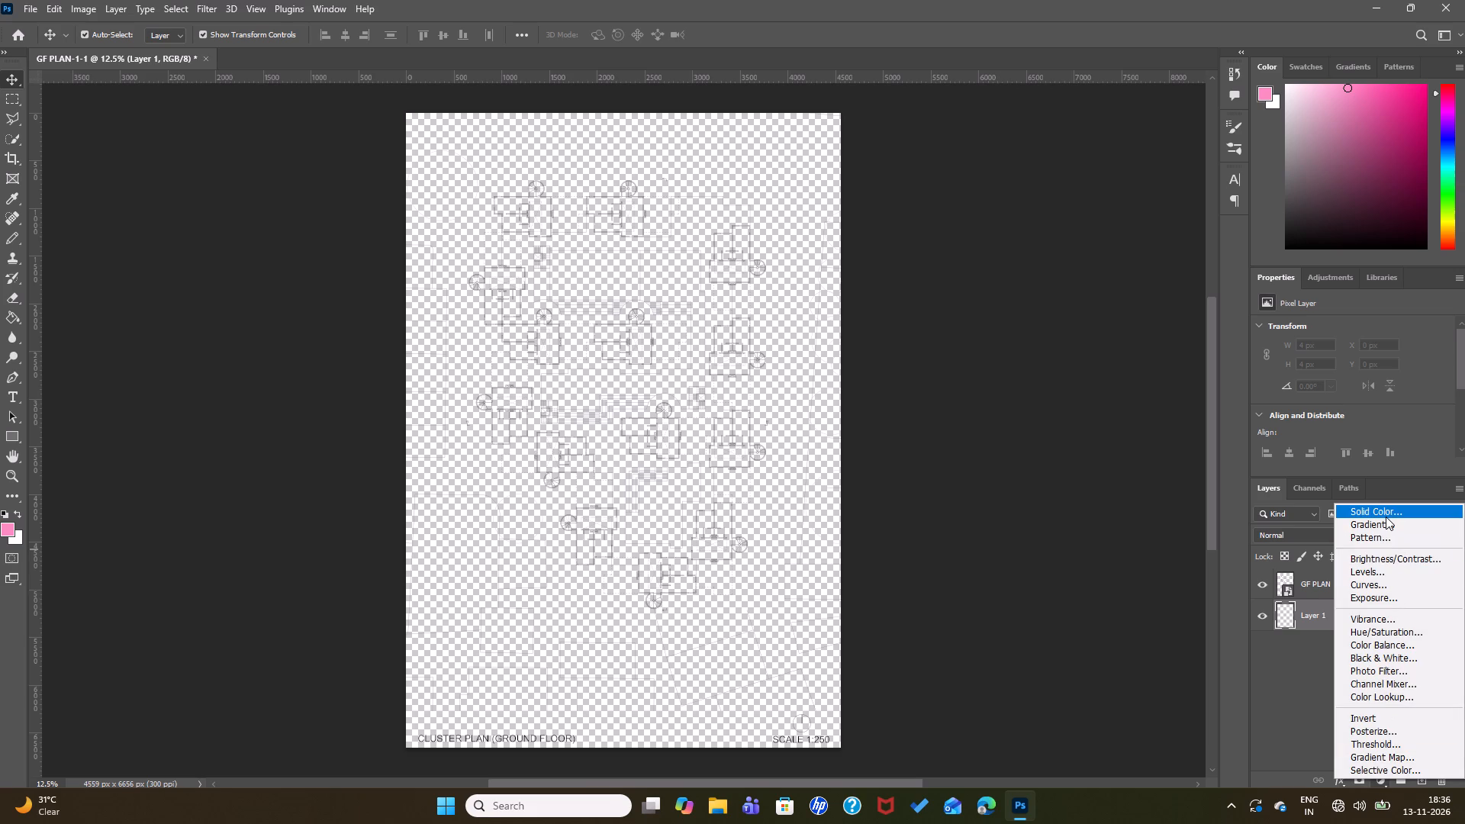
{"action": "left_click", "coordinate": [1386, 513]}
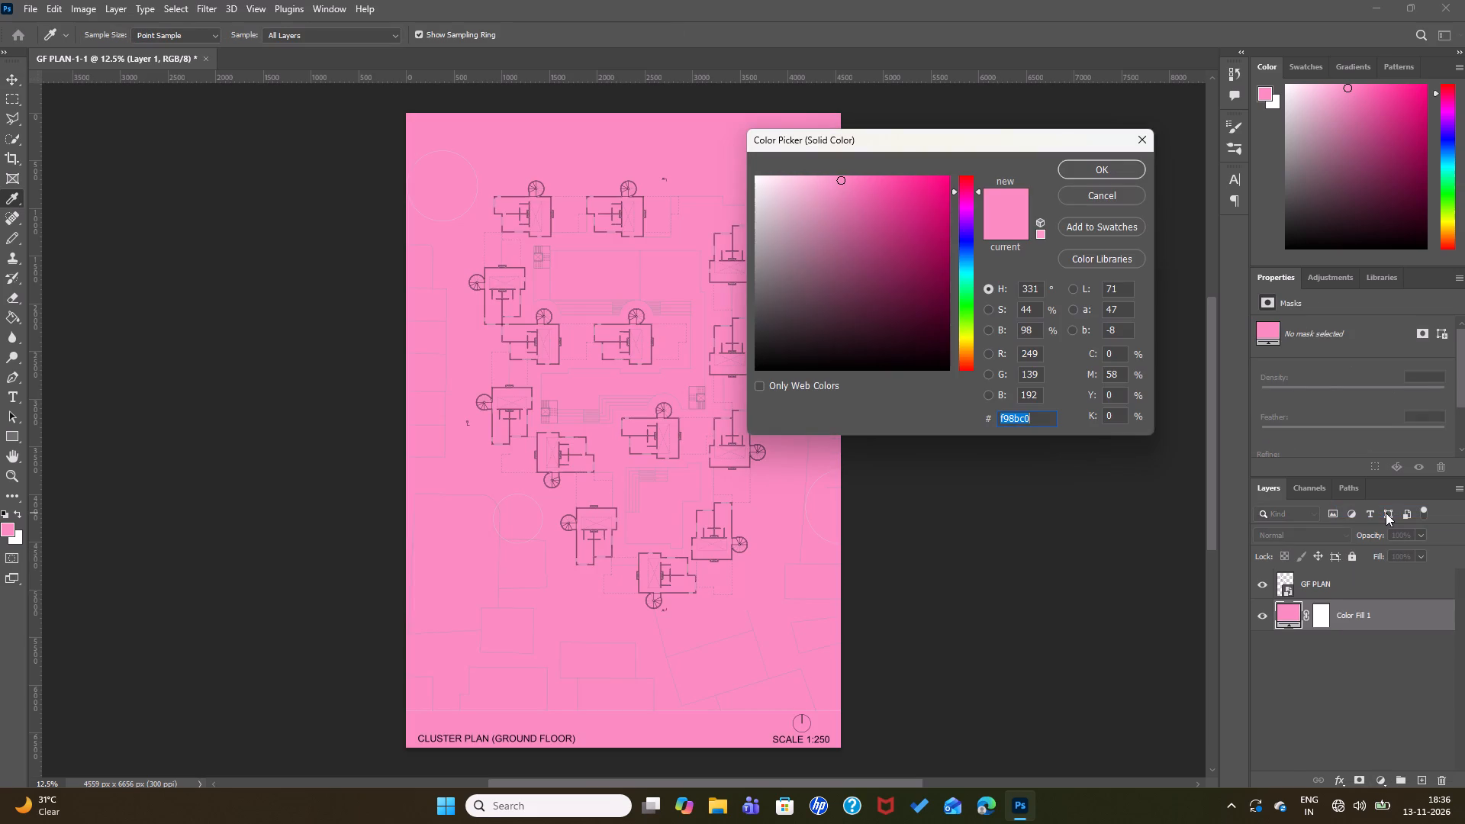
{"action": "left_click", "coordinate": [755, 177]}
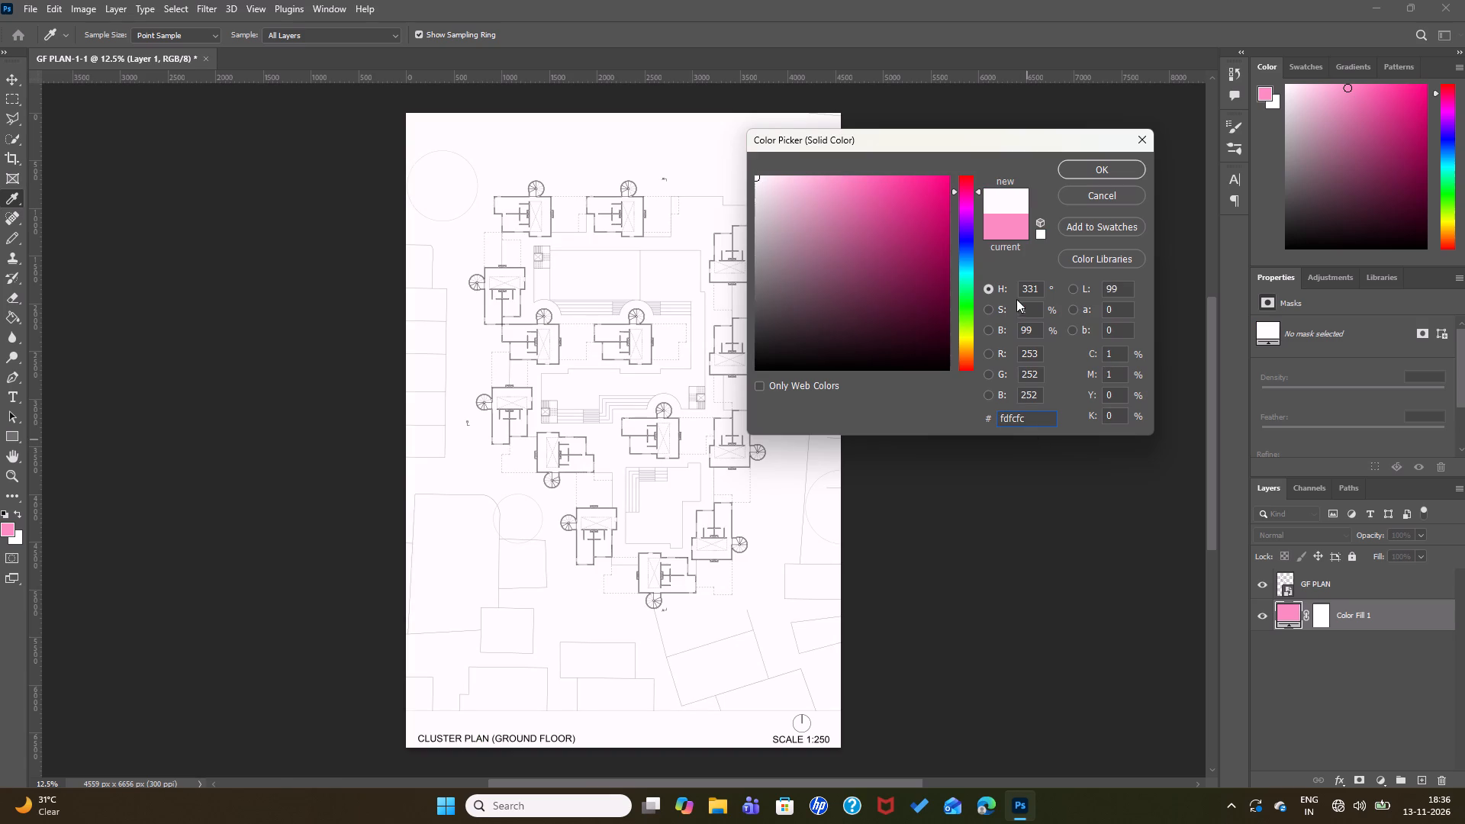
{"action": "left_click", "coordinate": [1106, 167]}
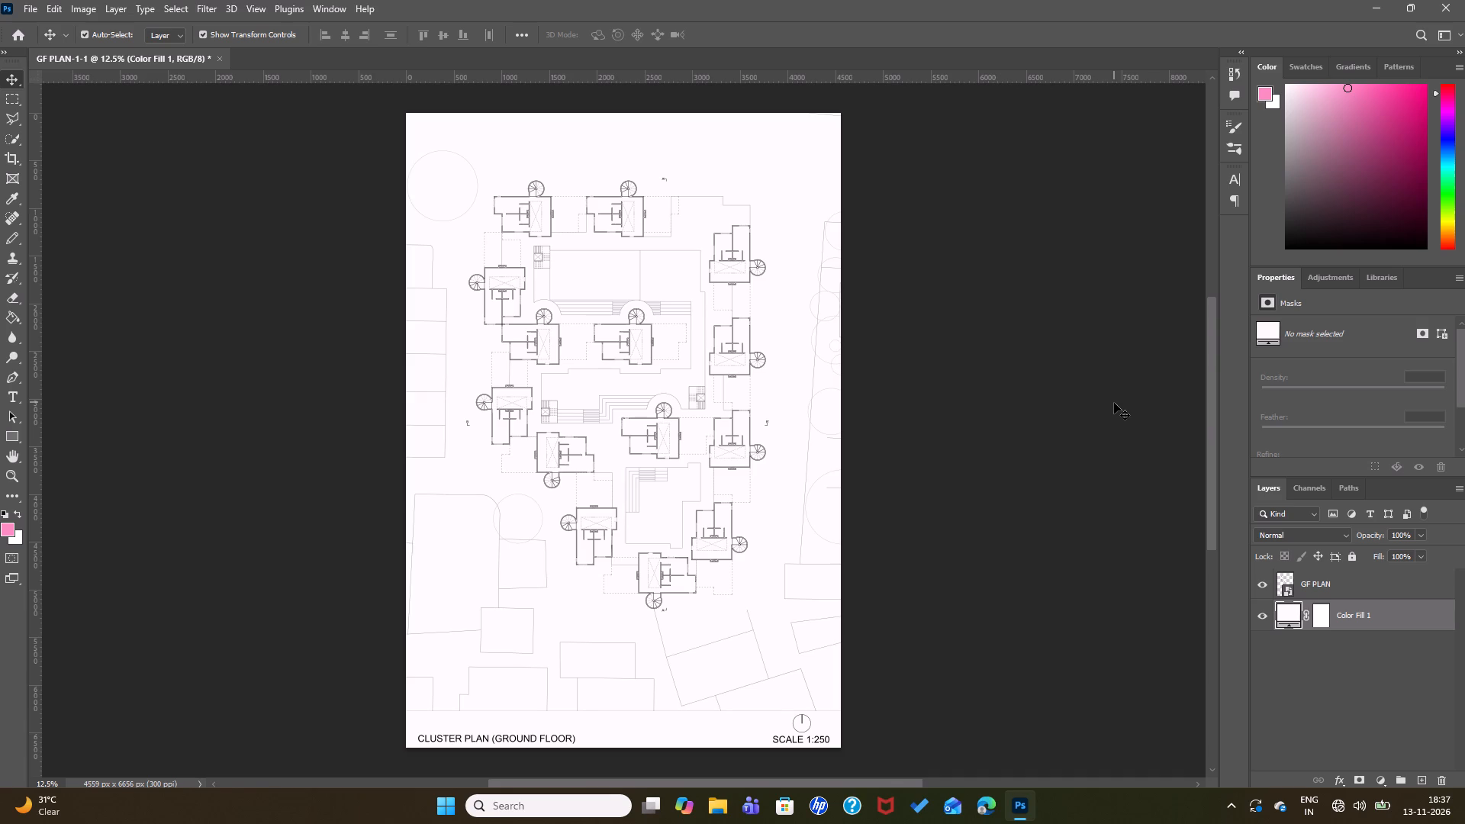
Set the foreground color to white and try a Paint Bucket fill on the color fill layer.
{"action": "key", "text": "g"}
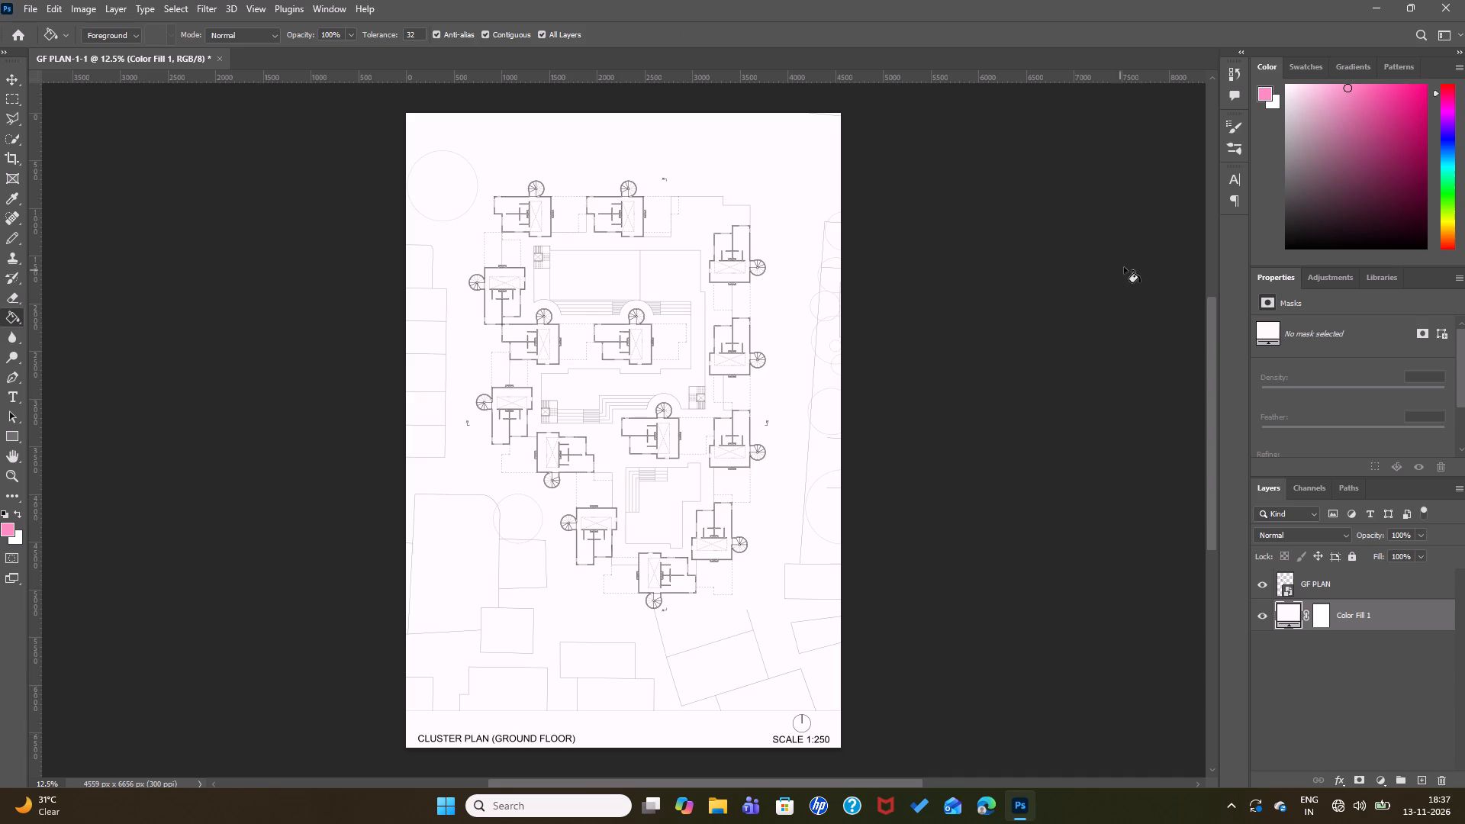
{"action": "left_click", "coordinate": [1286, 85]}
{"action": "left_click", "coordinate": [803, 166]}
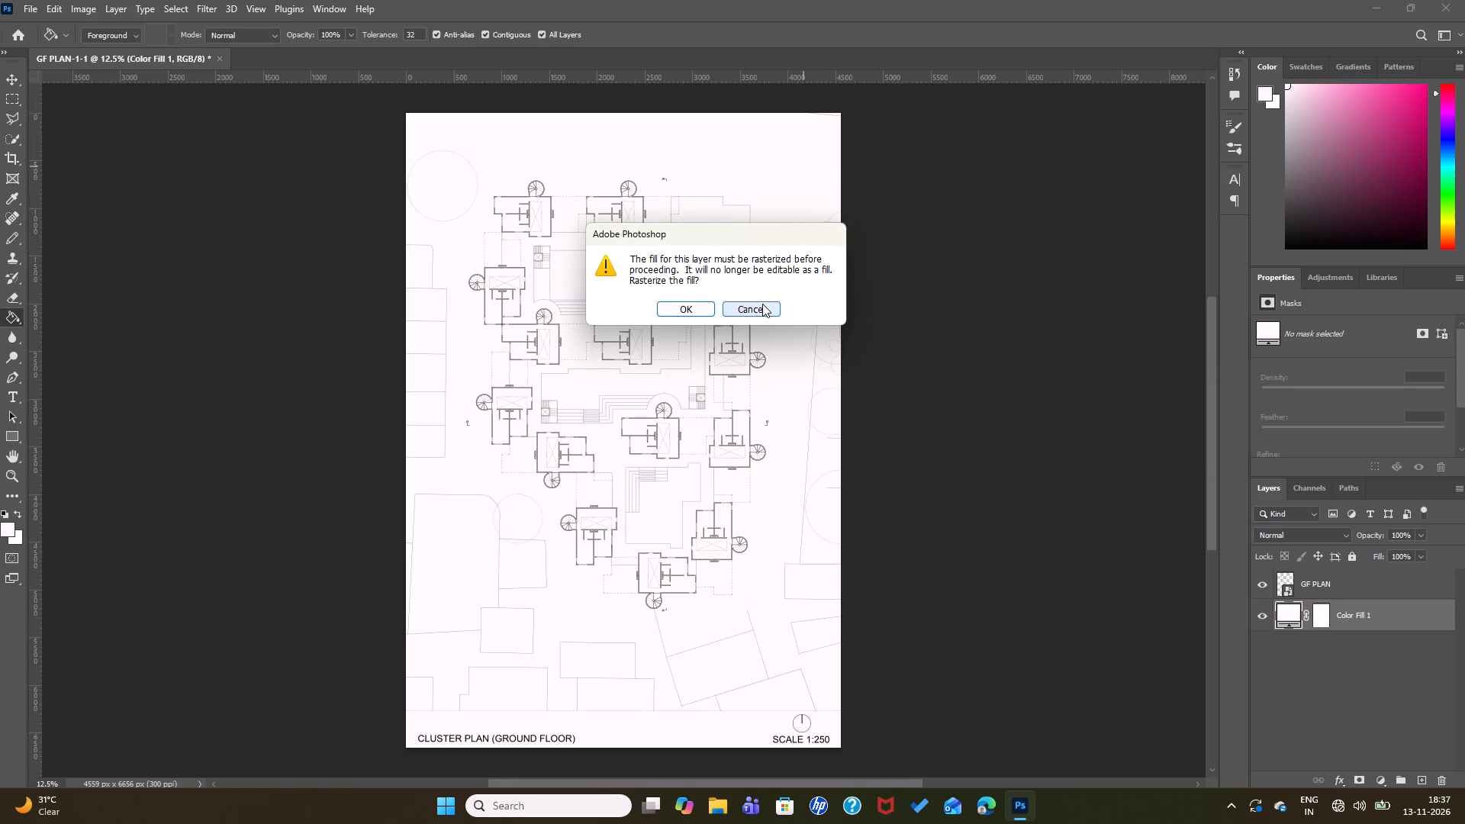
{"action": "left_click", "coordinate": [762, 304]}
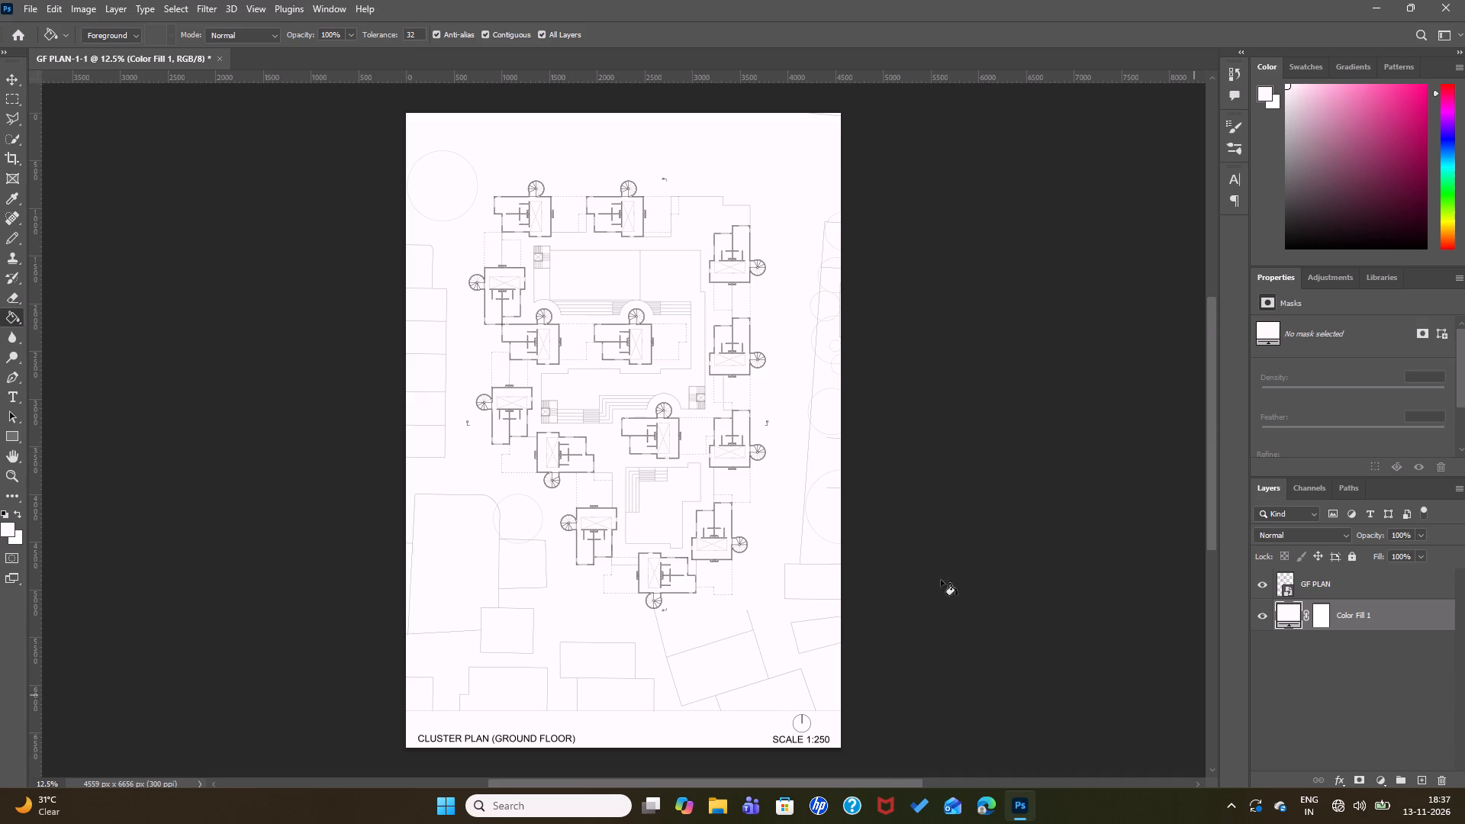
{"action": "left_click", "coordinate": [12, 80]}
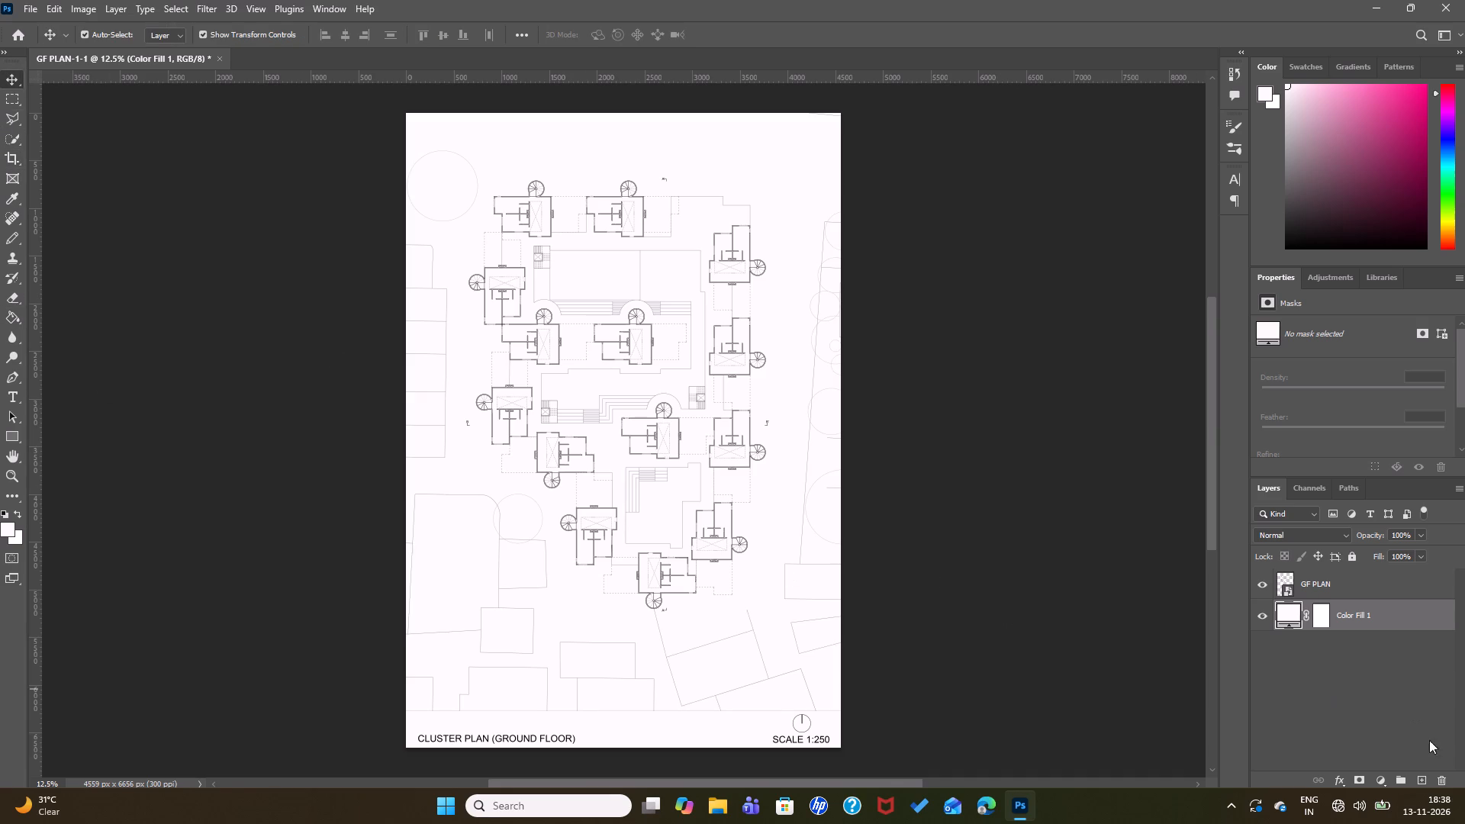
Rename the color fill layer as "white back ground".
{"action": "left_click", "coordinate": [1360, 613]}
{"action": "double_click", "coordinate": [1360, 613]}
{"action": "left_click_drag", "start_coordinate": [1376, 612], "coordinate": [1324, 612]}
{"action": "key", "text": "BackSpace"}
{"action": "type", "text": "white back ground"}
{"action": "key", "text": "space"}
{"action": "key", "text": "Return"}
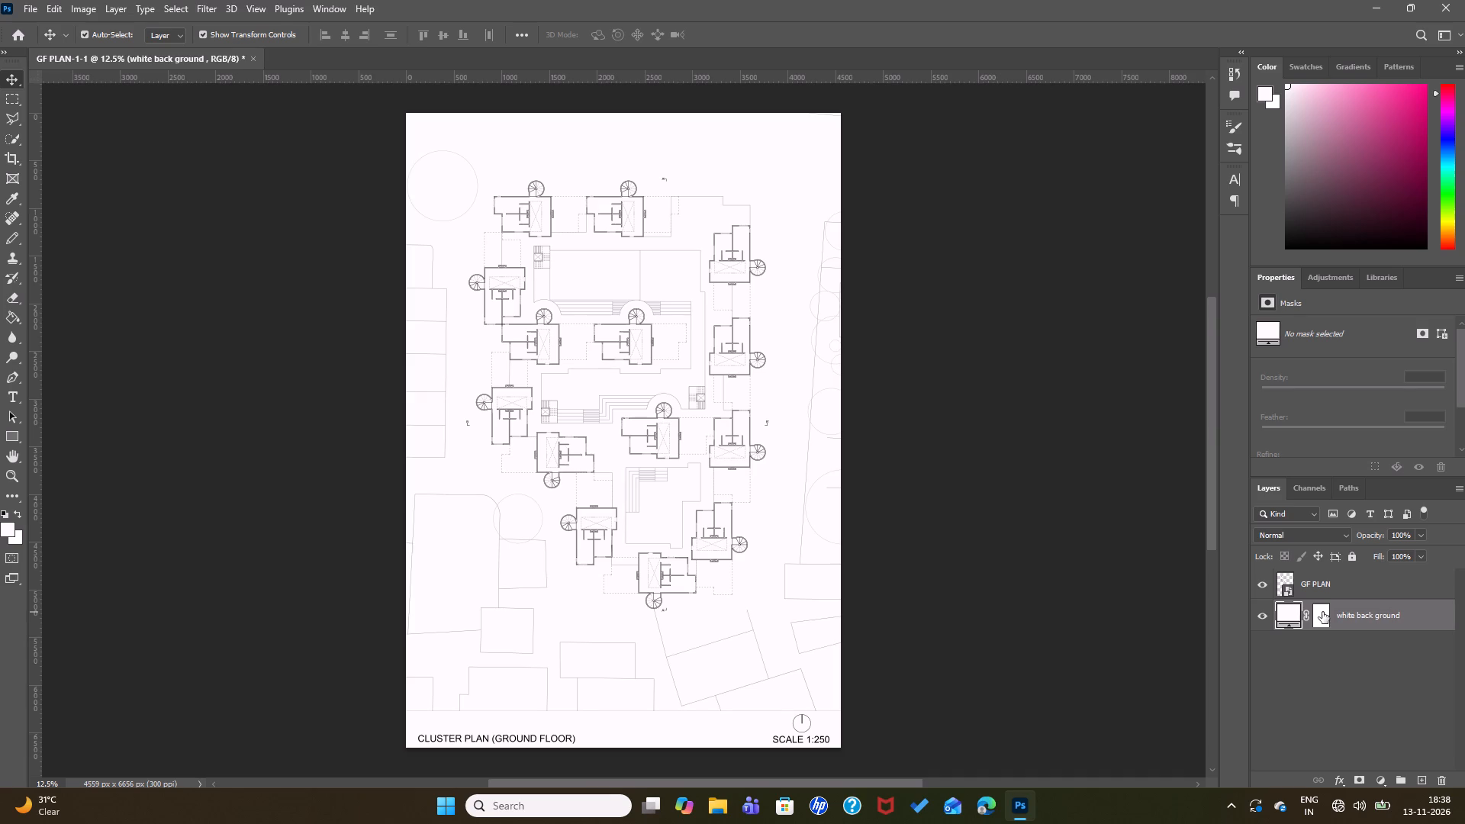
{"action": "key", "text": "Escape"}
Examine the house units, spiral stairs, courtyard and steps in the upper part of the cluster plan at 50% zoom.
{"action": "scroll", "coordinate": [1120, 619], "scroll_direction": "up", "scroll_amount": 2, "text": "ctrl"}
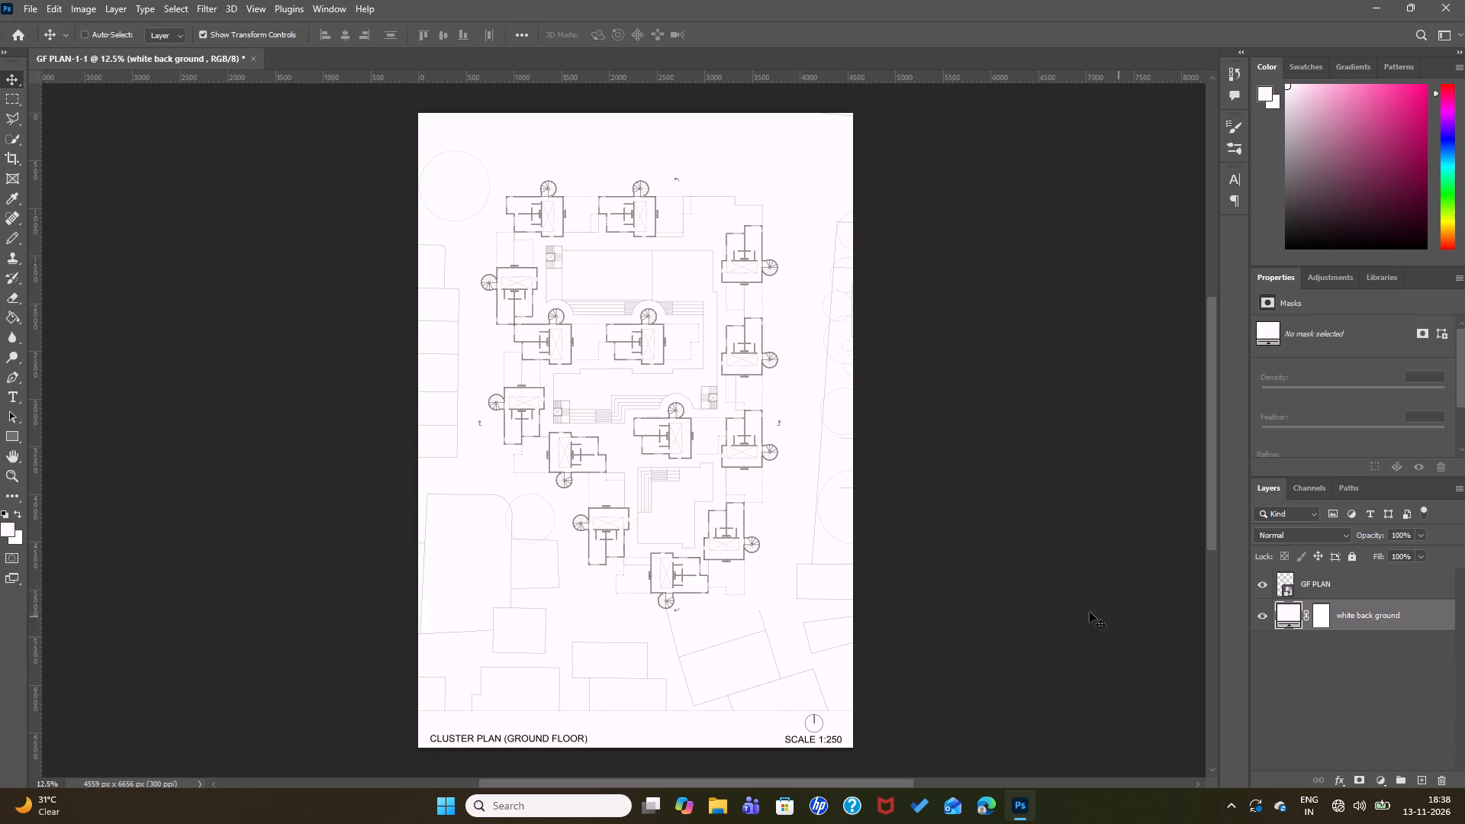
{"action": "scroll", "coordinate": [1090, 612], "scroll_direction": "up", "scroll_amount": 1, "text": "ctrl"}
{"action": "scroll", "coordinate": [628, 282], "scroll_direction": "up", "scroll_amount": 4, "text": "ctrl"}
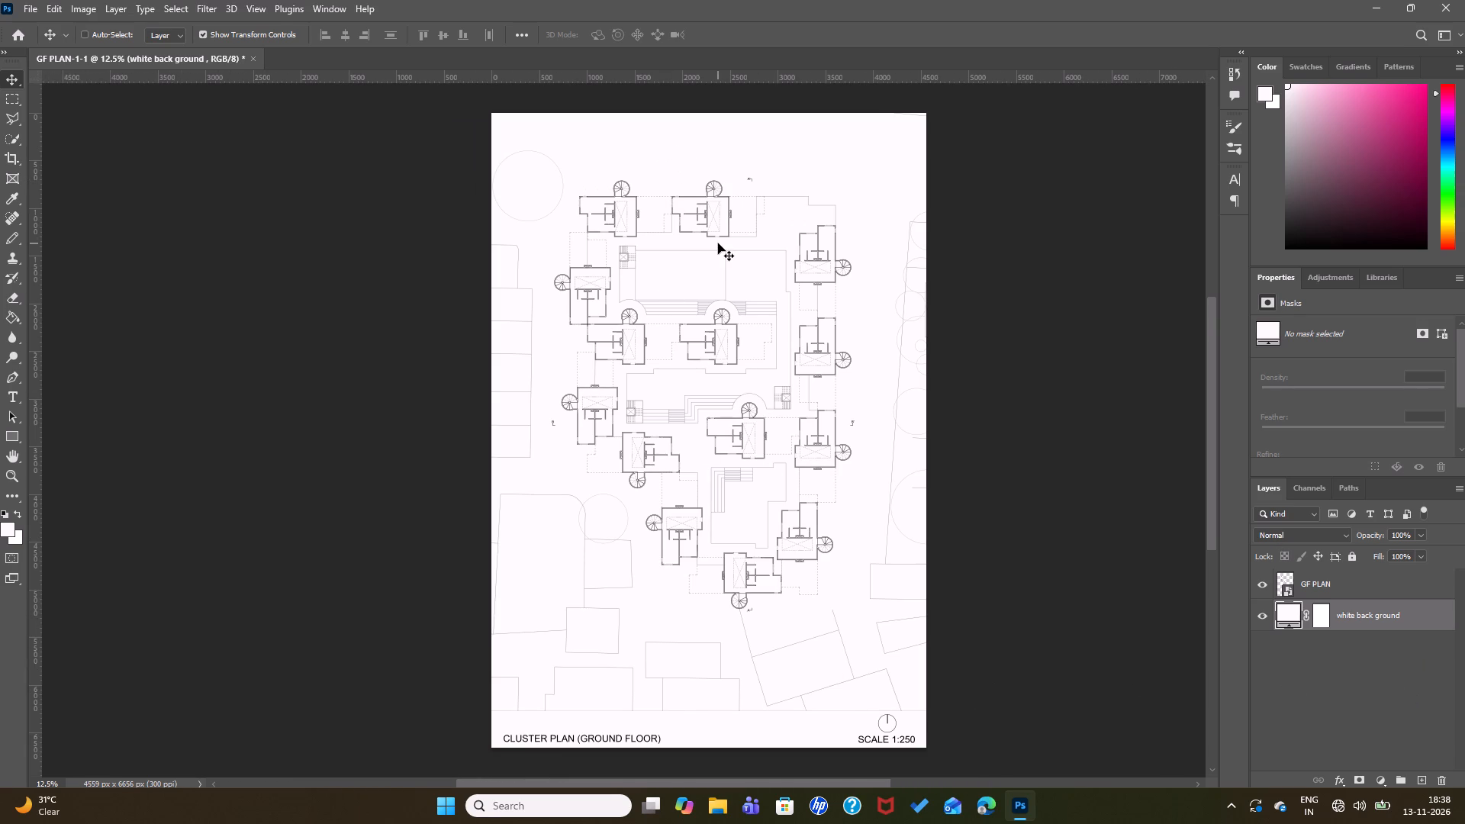
{"action": "key", "text": "ctrl+equal"}
{"action": "key", "text": "ctrl+equal"}
{"action": "key", "text": "ctrl+equal"}
{"action": "key", "text": "ctrl+equal"}
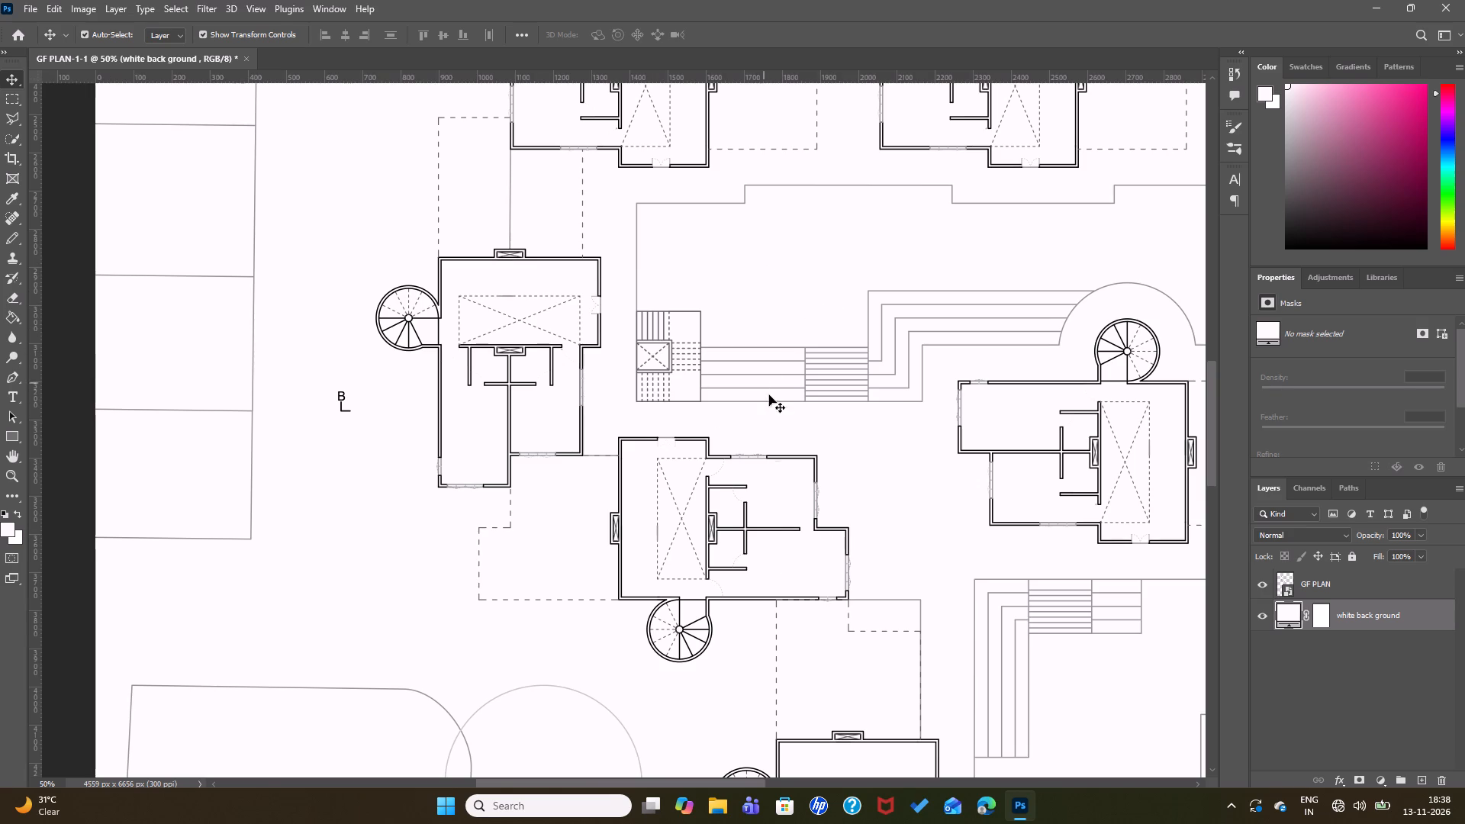
{"action": "scroll", "coordinate": [1051, 386], "scroll_direction": "up", "scroll_amount": 4}
{"action": "scroll", "coordinate": [941, 319], "scroll_direction": "up", "scroll_amount": 20}
{"action": "scroll", "coordinate": [941, 319], "scroll_direction": "up", "scroll_amount": 3}
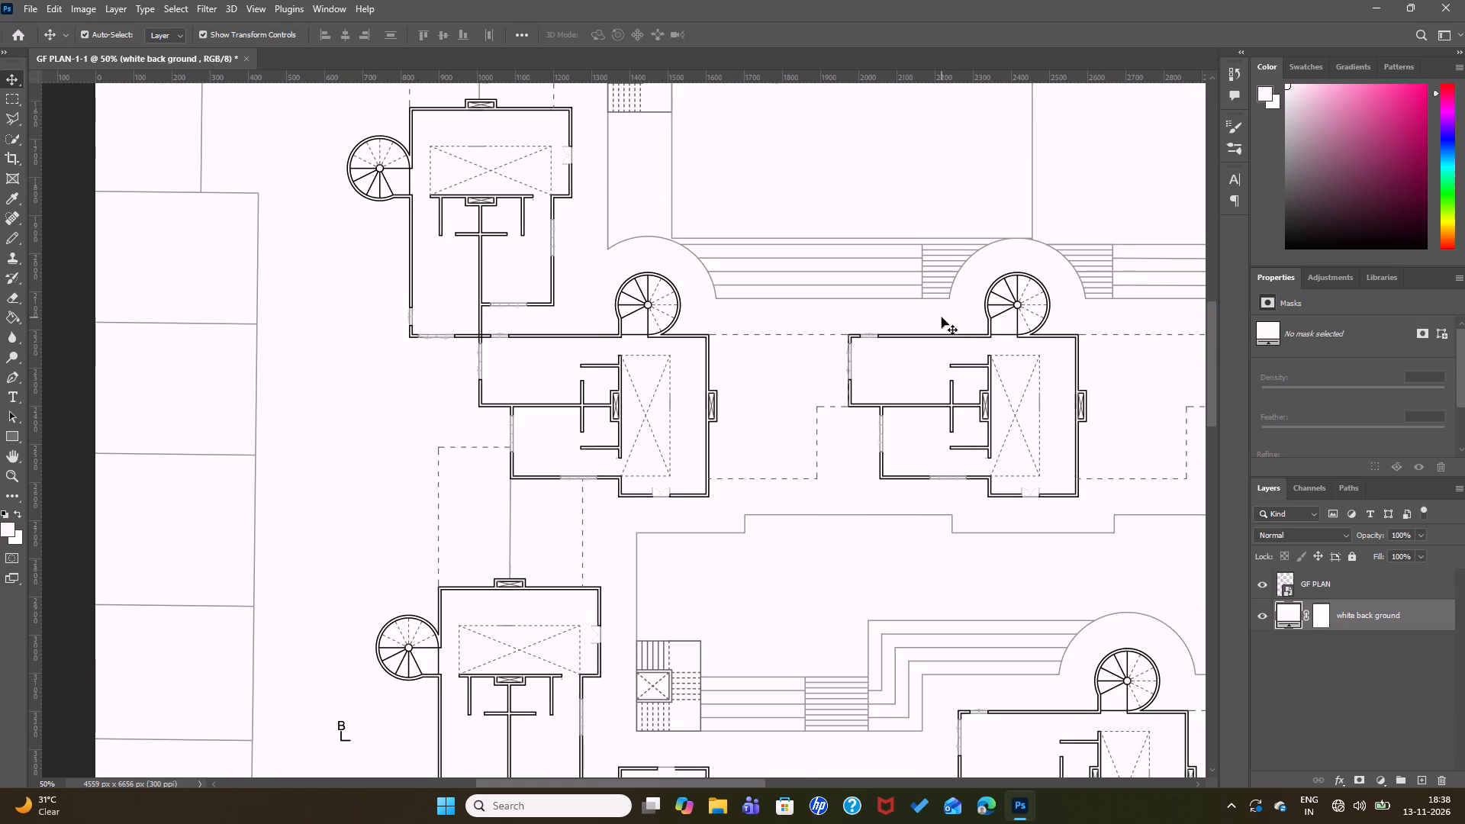
{"action": "scroll", "coordinate": [942, 317], "scroll_direction": "up", "scroll_amount": 6}
{"action": "scroll", "coordinate": [1138, 517], "scroll_direction": "up", "scroll_amount": 6}
{"action": "scroll", "coordinate": [983, 488], "scroll_direction": "up", "scroll_amount": 9}
{"action": "left_click", "coordinate": [553, 319]}
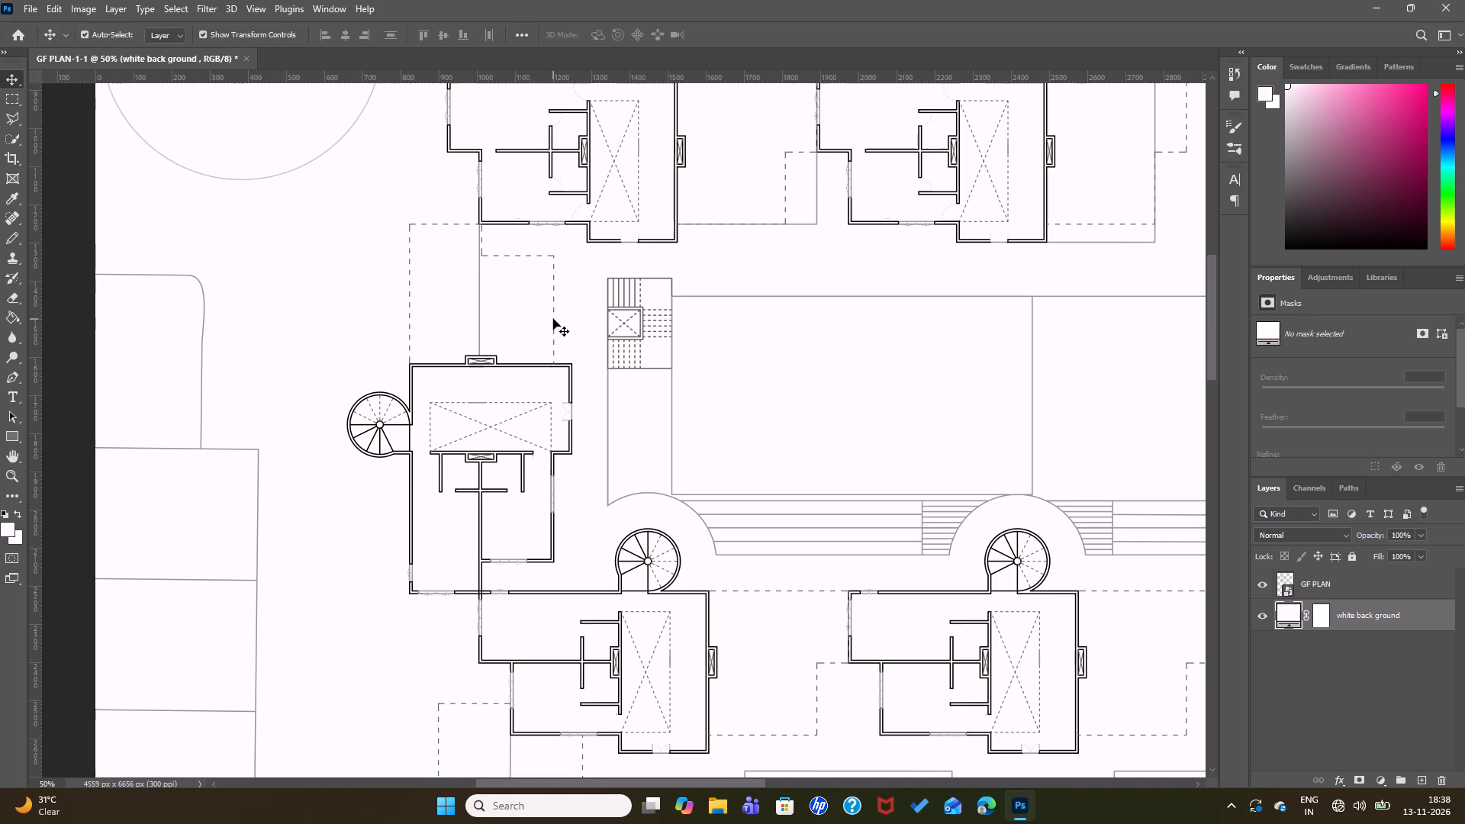
{"action": "left_click_drag", "start_coordinate": [558, 319], "coordinate": [530, 347]}
{"action": "left_click_drag", "start_coordinate": [565, 242], "coordinate": [530, 307]}
{"action": "scroll", "coordinate": [553, 302], "scroll_direction": "up", "scroll_amount": 6}
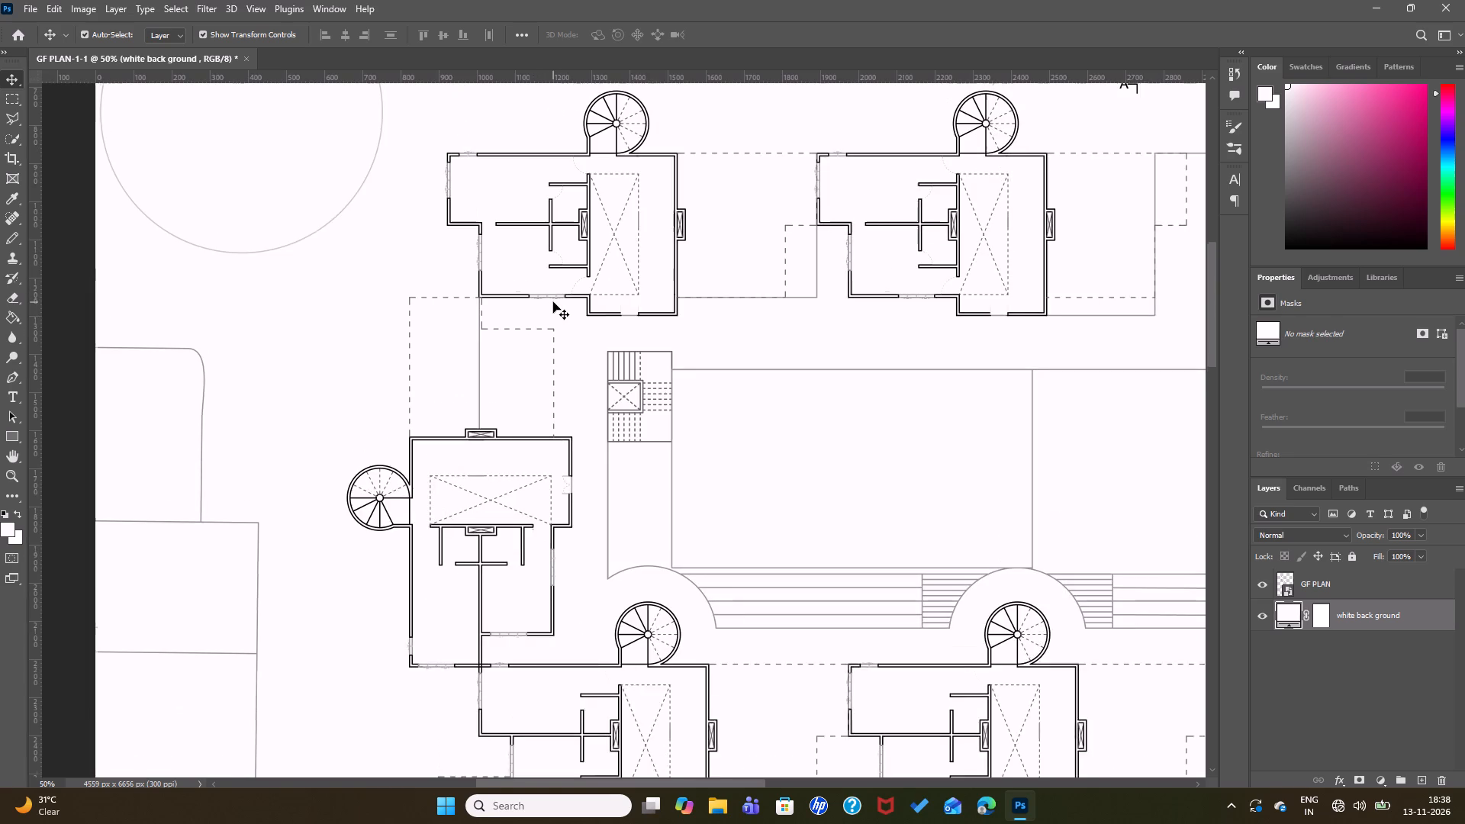
{"action": "scroll", "coordinate": [553, 302], "scroll_direction": "up", "scroll_amount": 2}
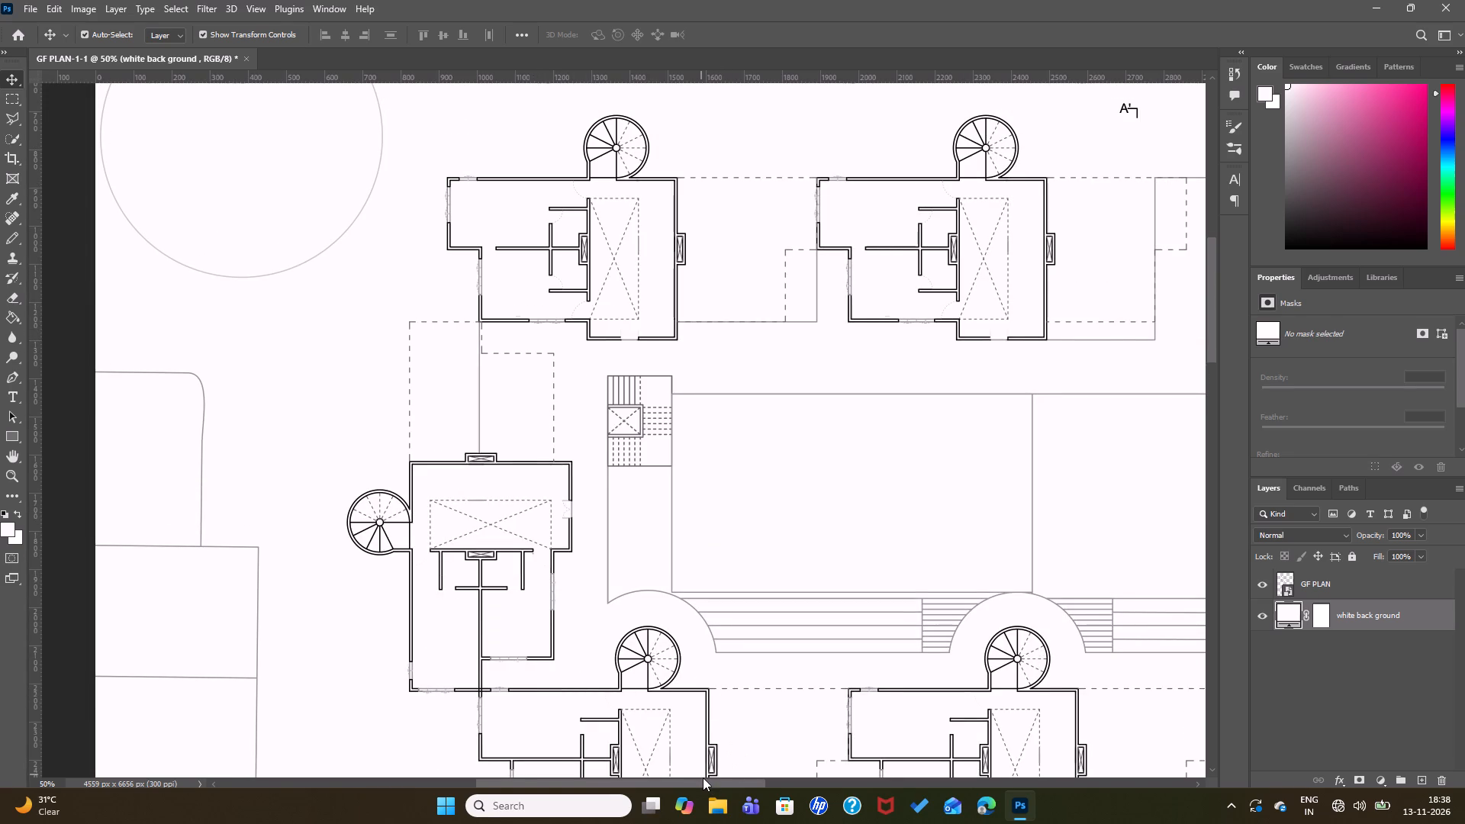
{"action": "left_click_drag", "start_coordinate": [704, 783], "coordinate": [787, 785]}
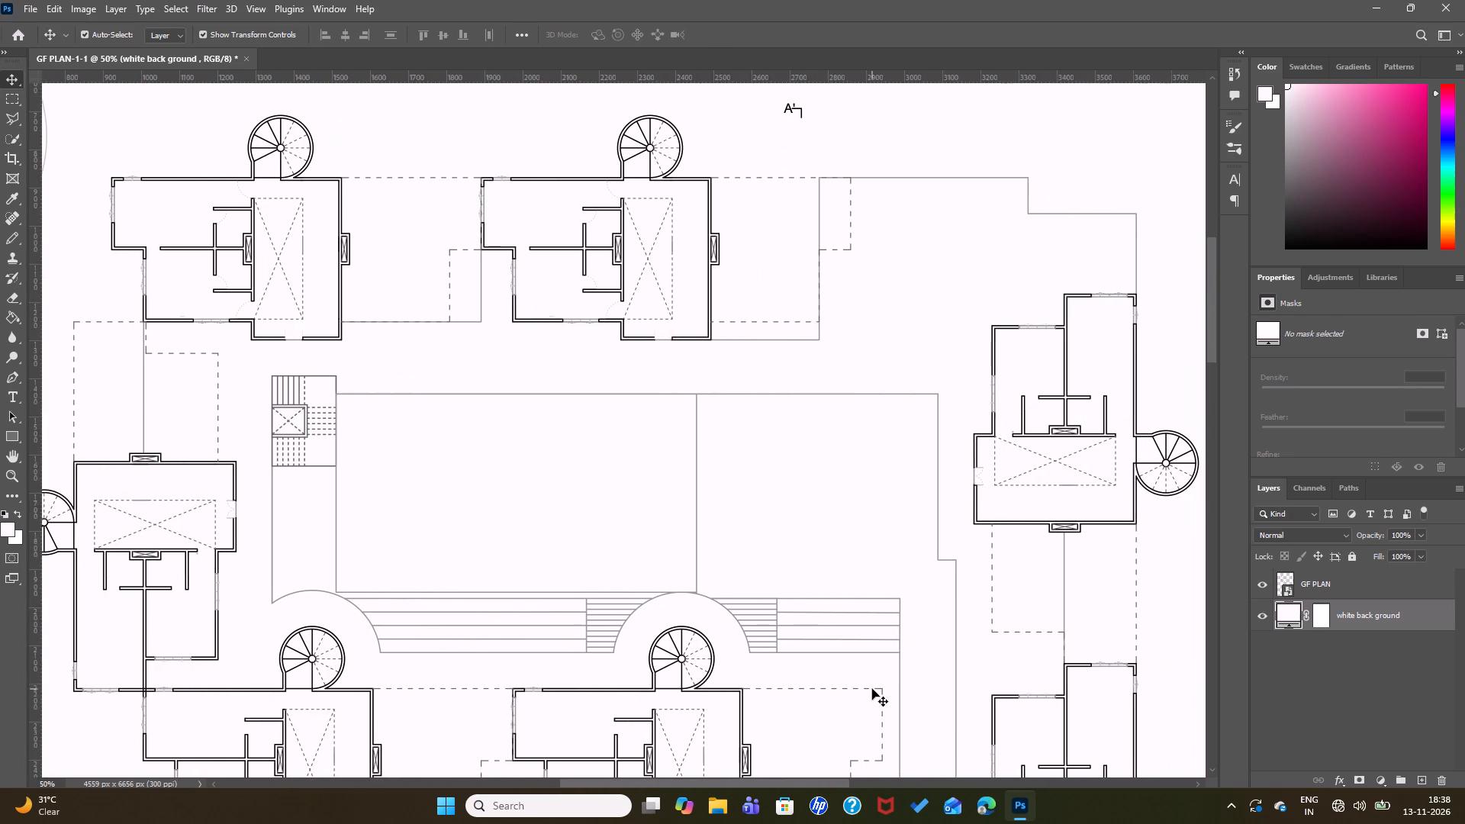
{"action": "left_click", "coordinate": [864, 669]}
{"action": "left_click", "coordinate": [800, 593]}
{"action": "left_click_drag", "start_coordinate": [840, 657], "coordinate": [800, 609]}
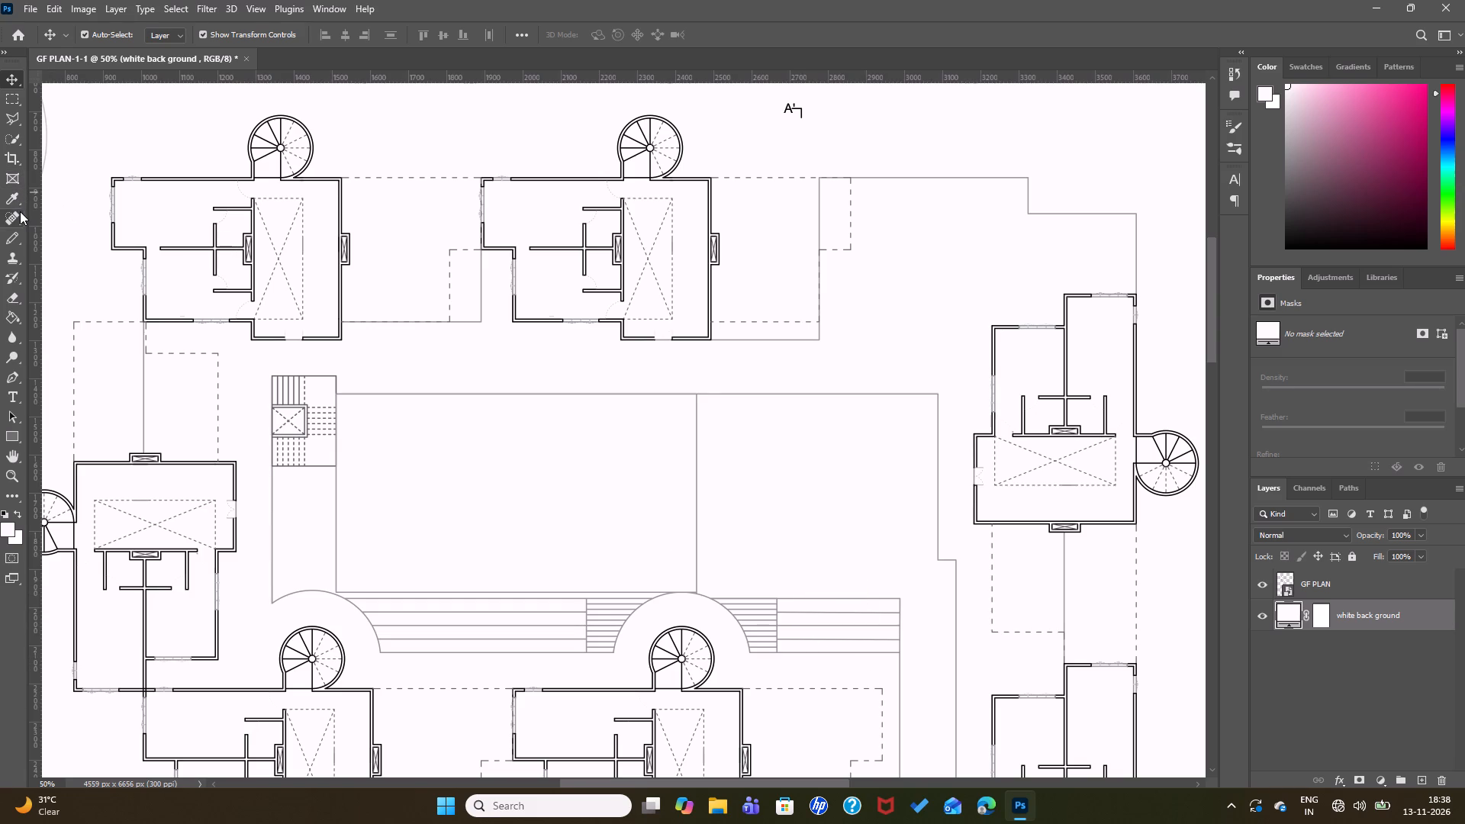
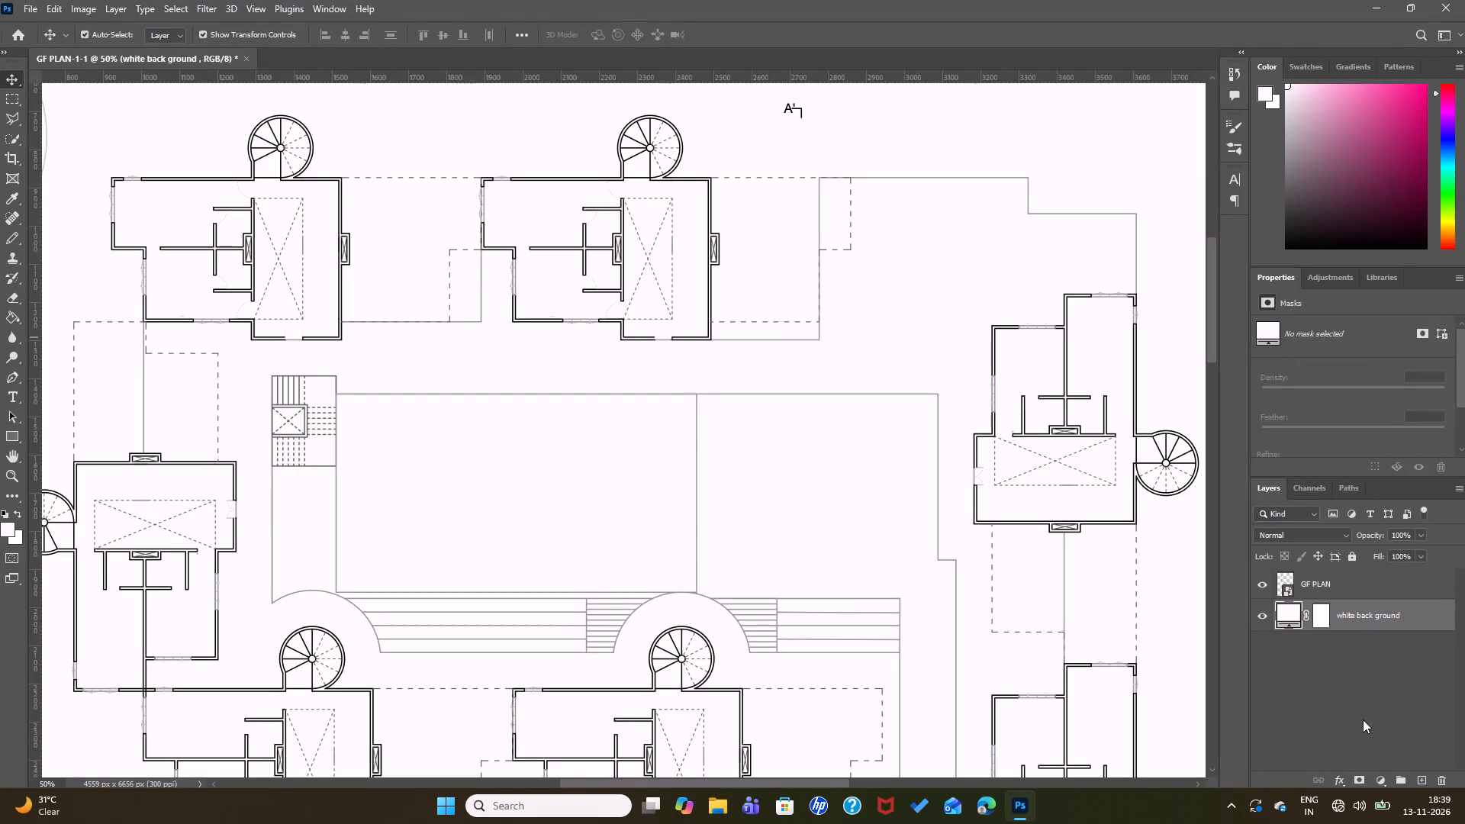
Add a new empty pixel layer at the top of the layer stack, above GF PLAN.
{"action": "left_click", "coordinate": [1333, 657]}
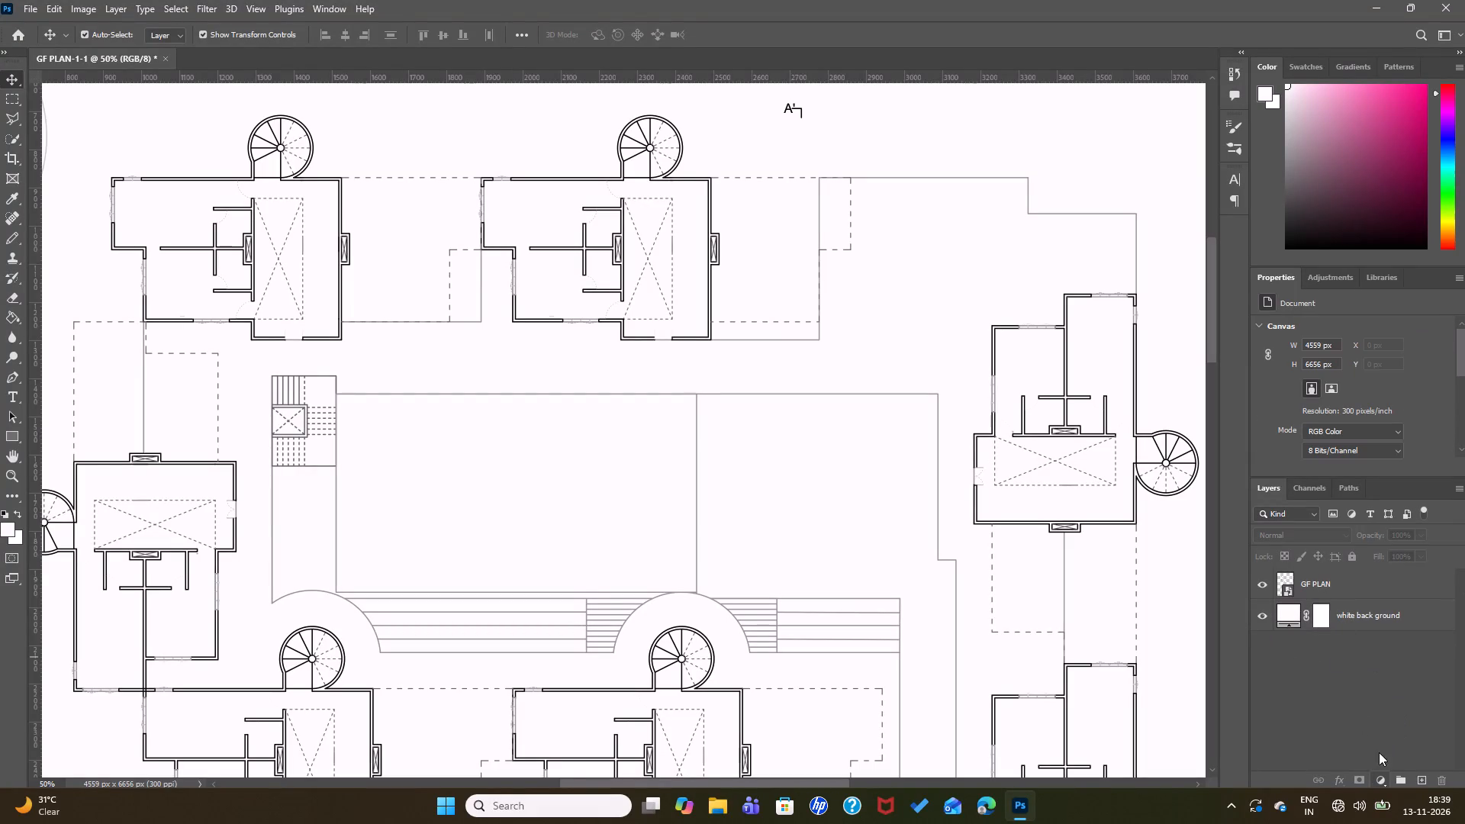
{"action": "scroll", "coordinate": [1286, 681], "scroll_direction": "up", "scroll_amount": 3}
{"action": "left_click", "coordinate": [1421, 778]}
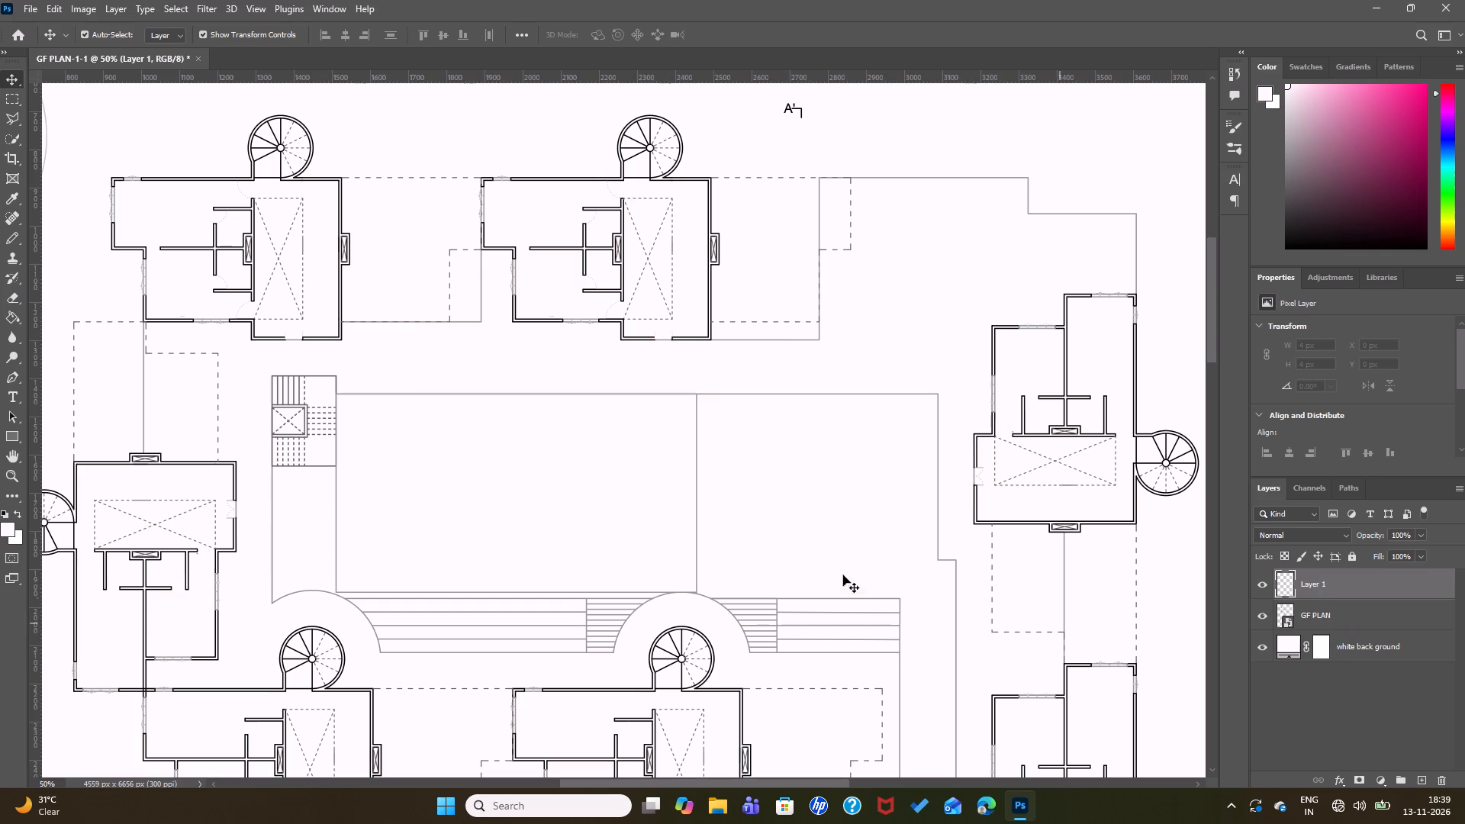
Examine the house units, spiral stairs, stepped courtyards and tree outlines across the upper, middle and lower parts of the cluster plan.
{"action": "scroll", "coordinate": [889, 594], "scroll_direction": "down", "scroll_amount": 2}
{"action": "scroll", "coordinate": [920, 618], "scroll_direction": "down", "scroll_amount": 4, "text": "ctrl"}
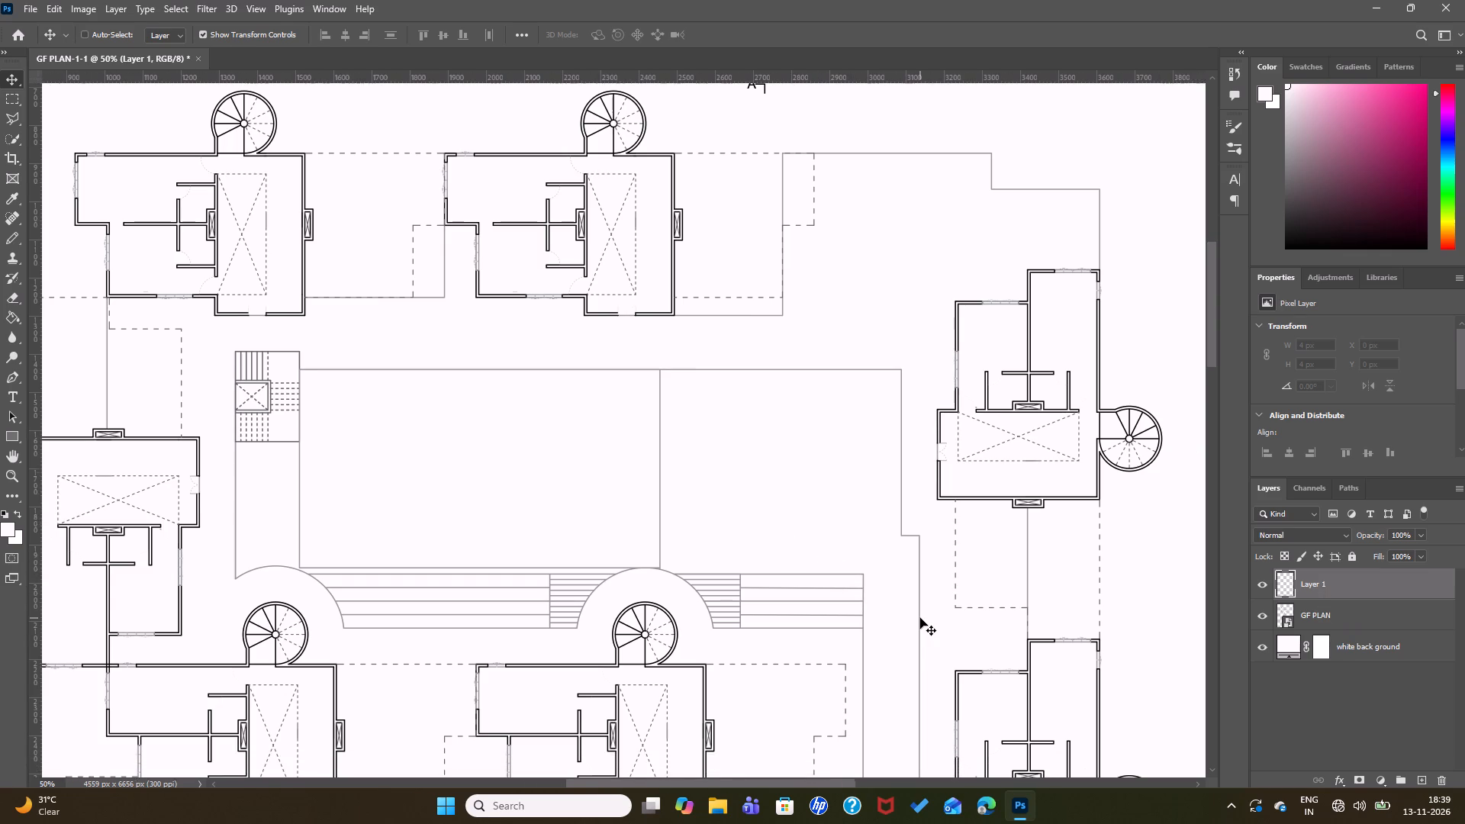
{"action": "scroll", "coordinate": [920, 618], "scroll_direction": "down", "scroll_amount": 3, "text": "ctrl"}
{"action": "scroll", "coordinate": [1073, 665], "scroll_direction": "right", "scroll_amount": 2}
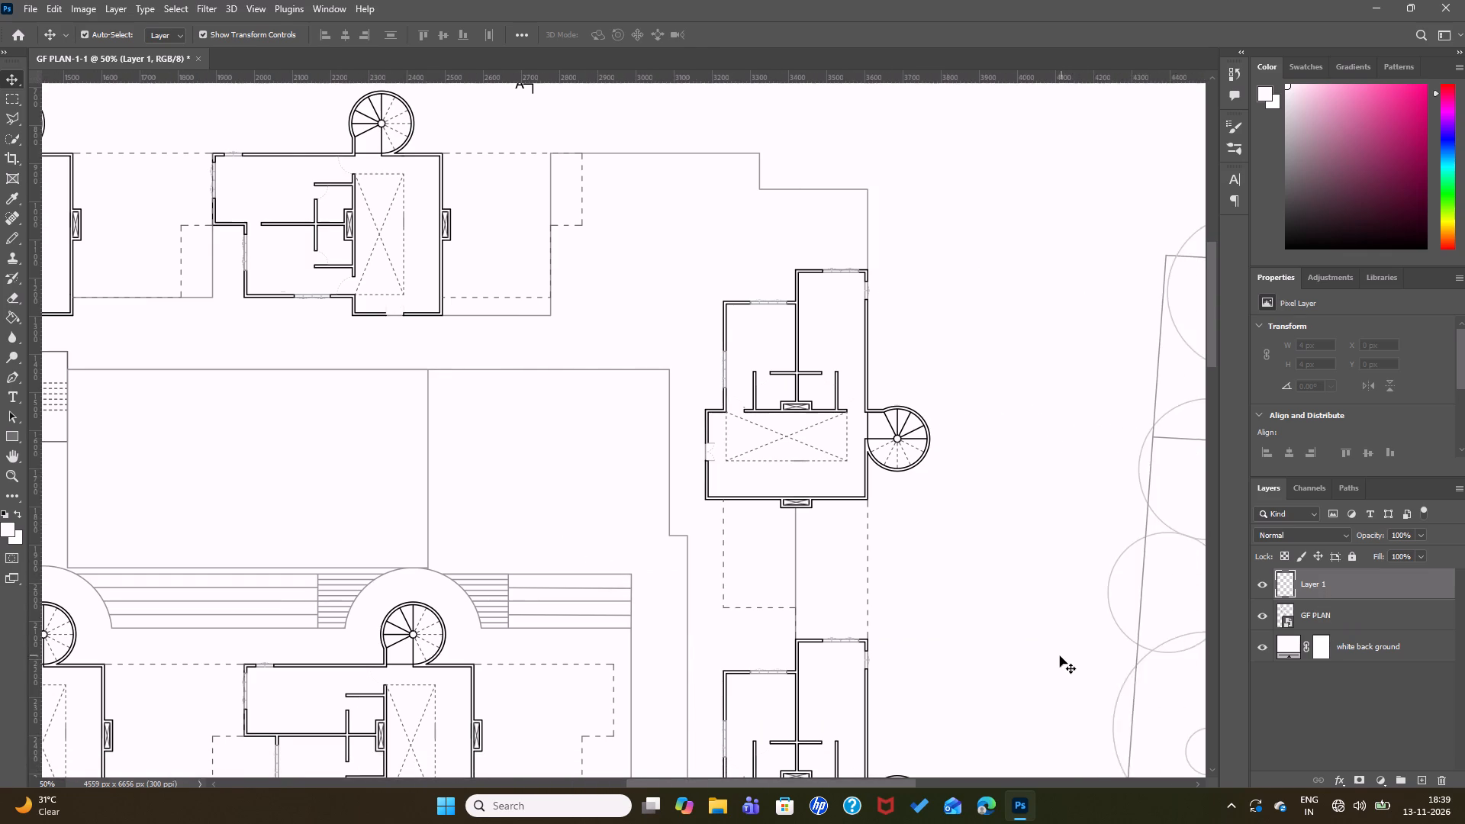
{"action": "scroll", "coordinate": [1060, 656], "scroll_direction": "left", "scroll_amount": 4}
{"action": "scroll", "coordinate": [1058, 661], "scroll_direction": "down", "scroll_amount": 10}
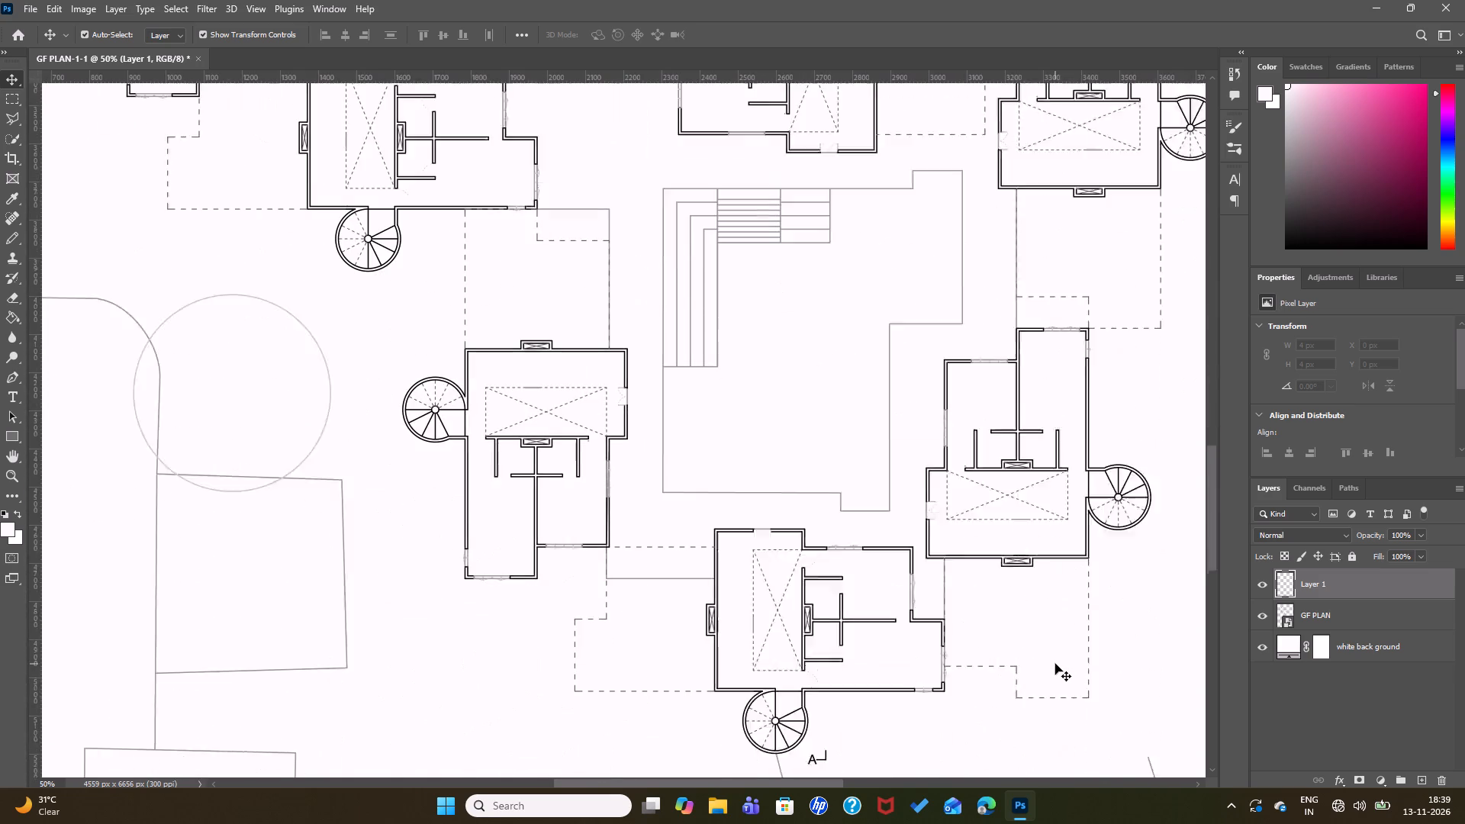
{"action": "scroll", "coordinate": [1055, 664], "scroll_direction": "down", "scroll_amount": 1}
{"action": "scroll", "coordinate": [1055, 664], "scroll_direction": "up", "scroll_amount": 7}
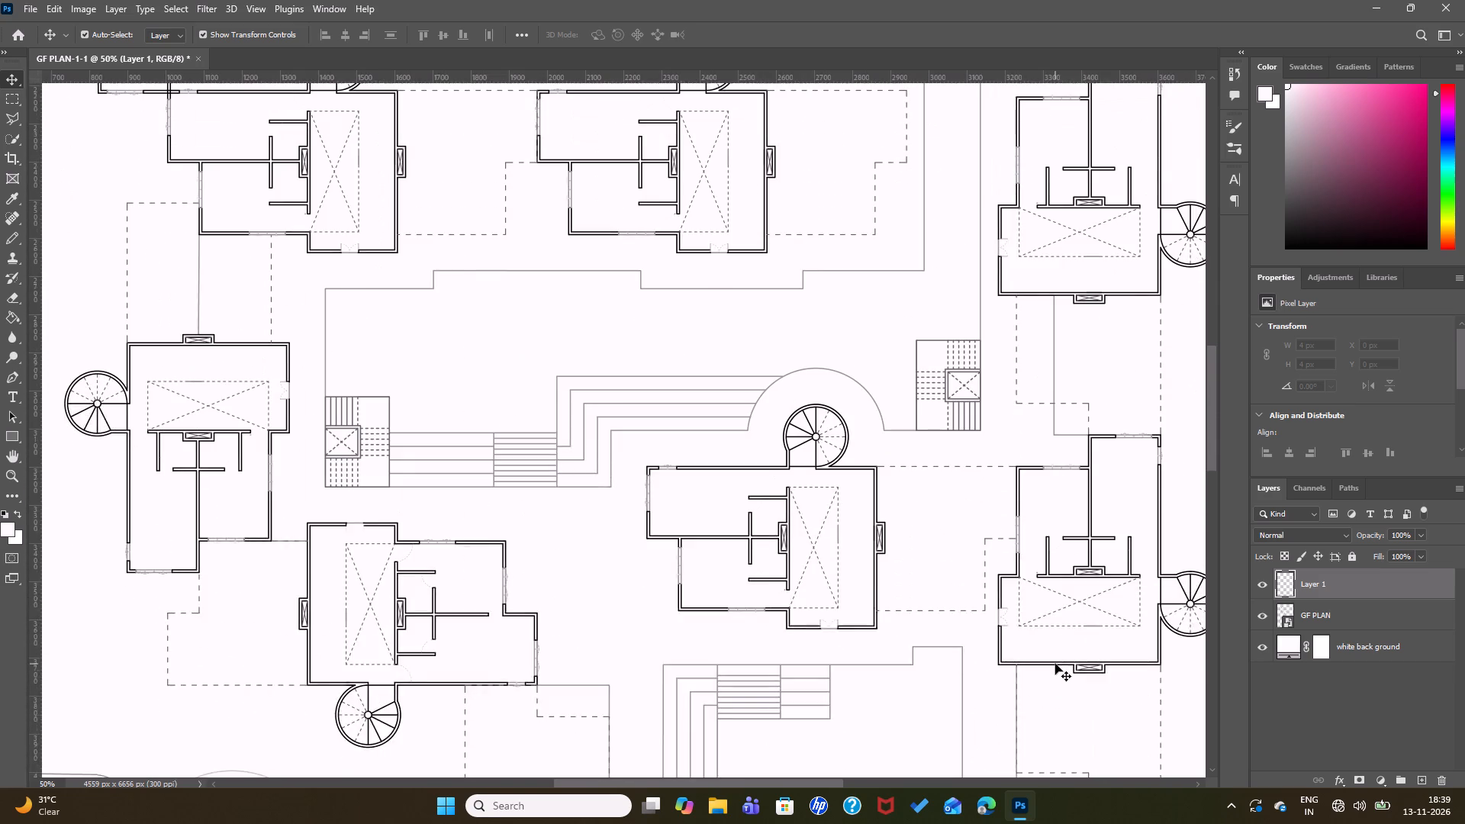
{"action": "scroll", "coordinate": [1055, 664], "scroll_direction": "up", "scroll_amount": 1}
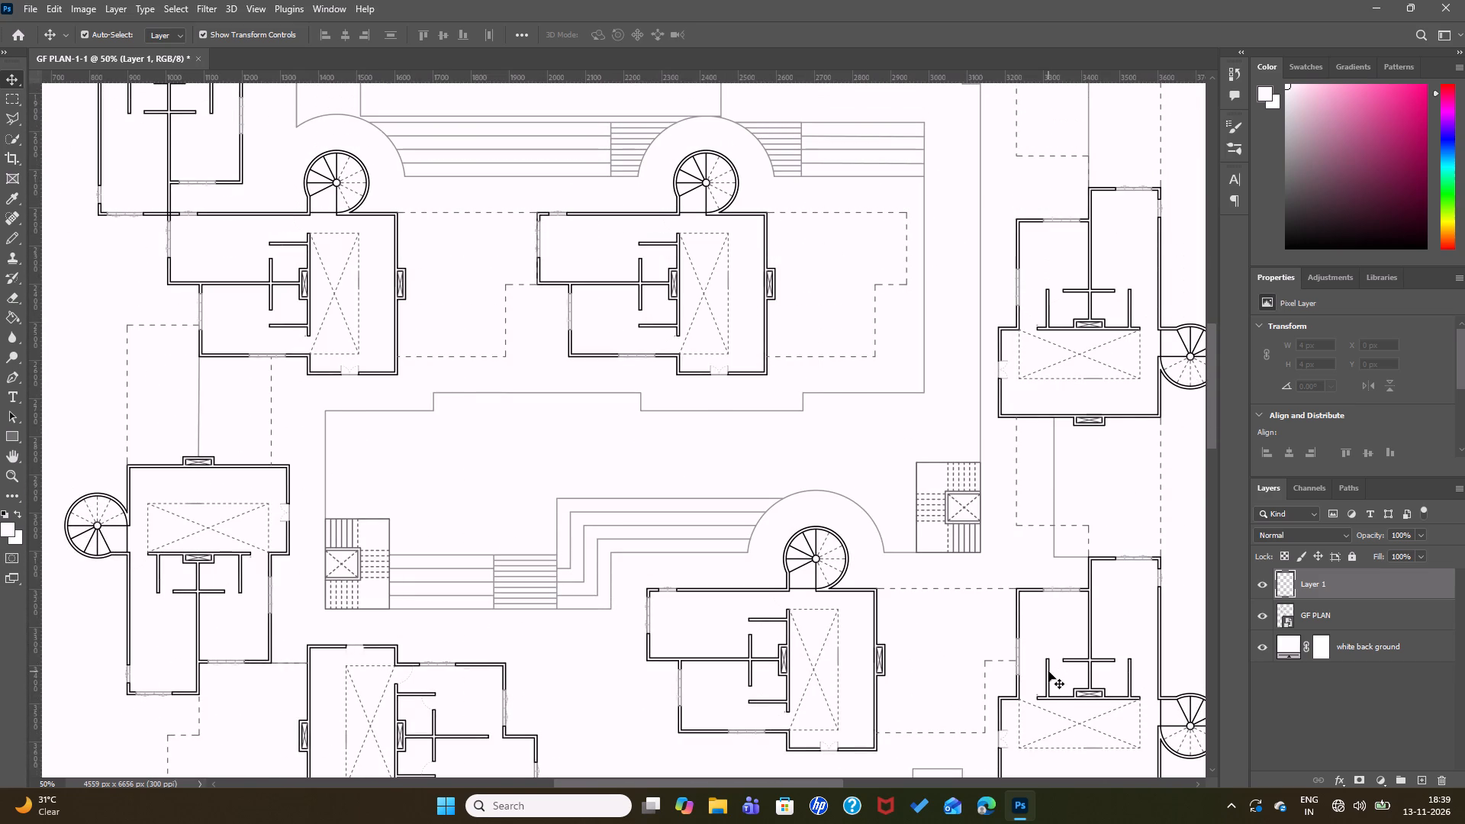
{"action": "scroll", "coordinate": [1050, 671], "scroll_direction": "up", "scroll_amount": 4}
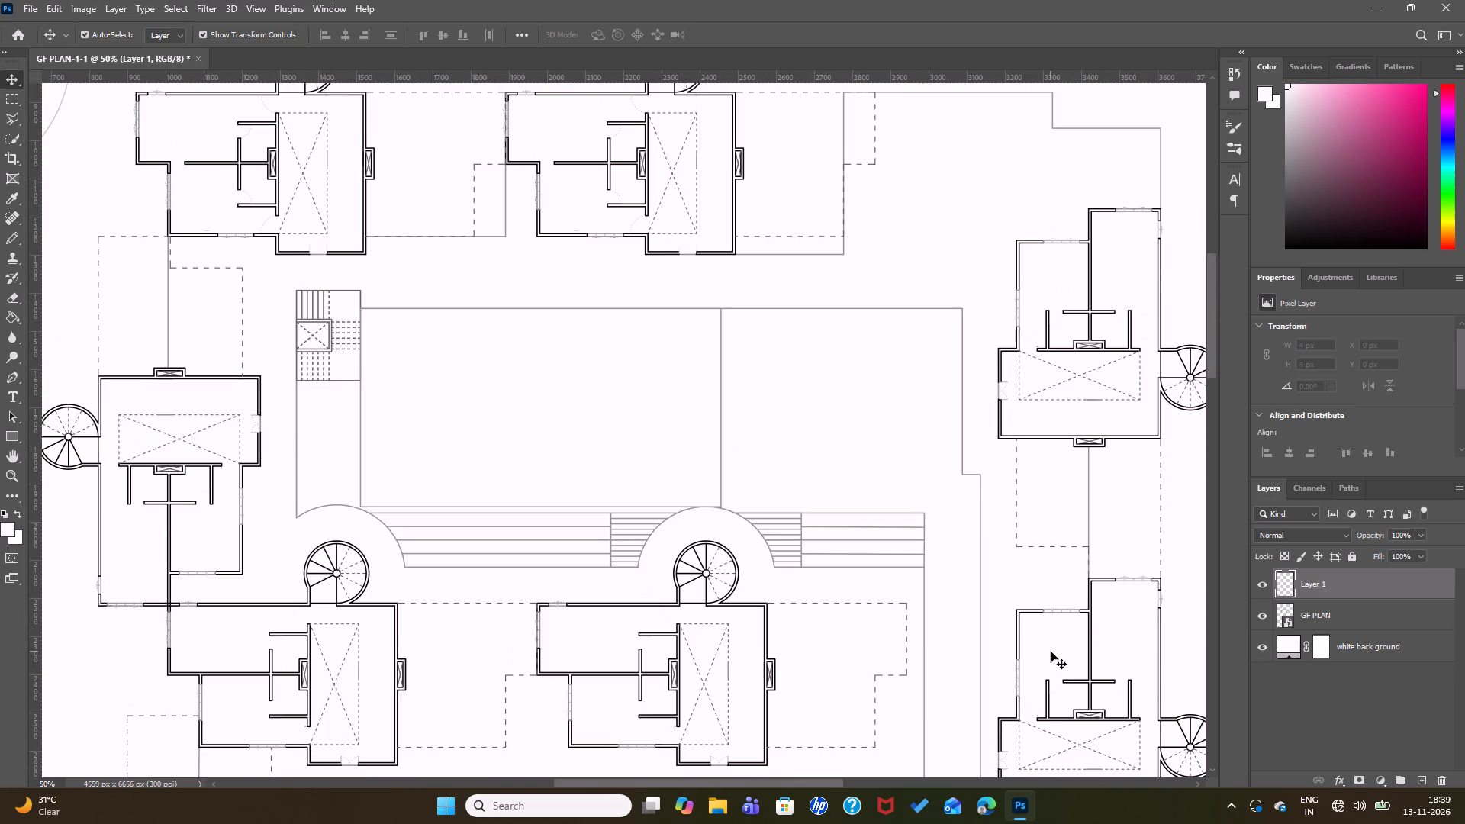
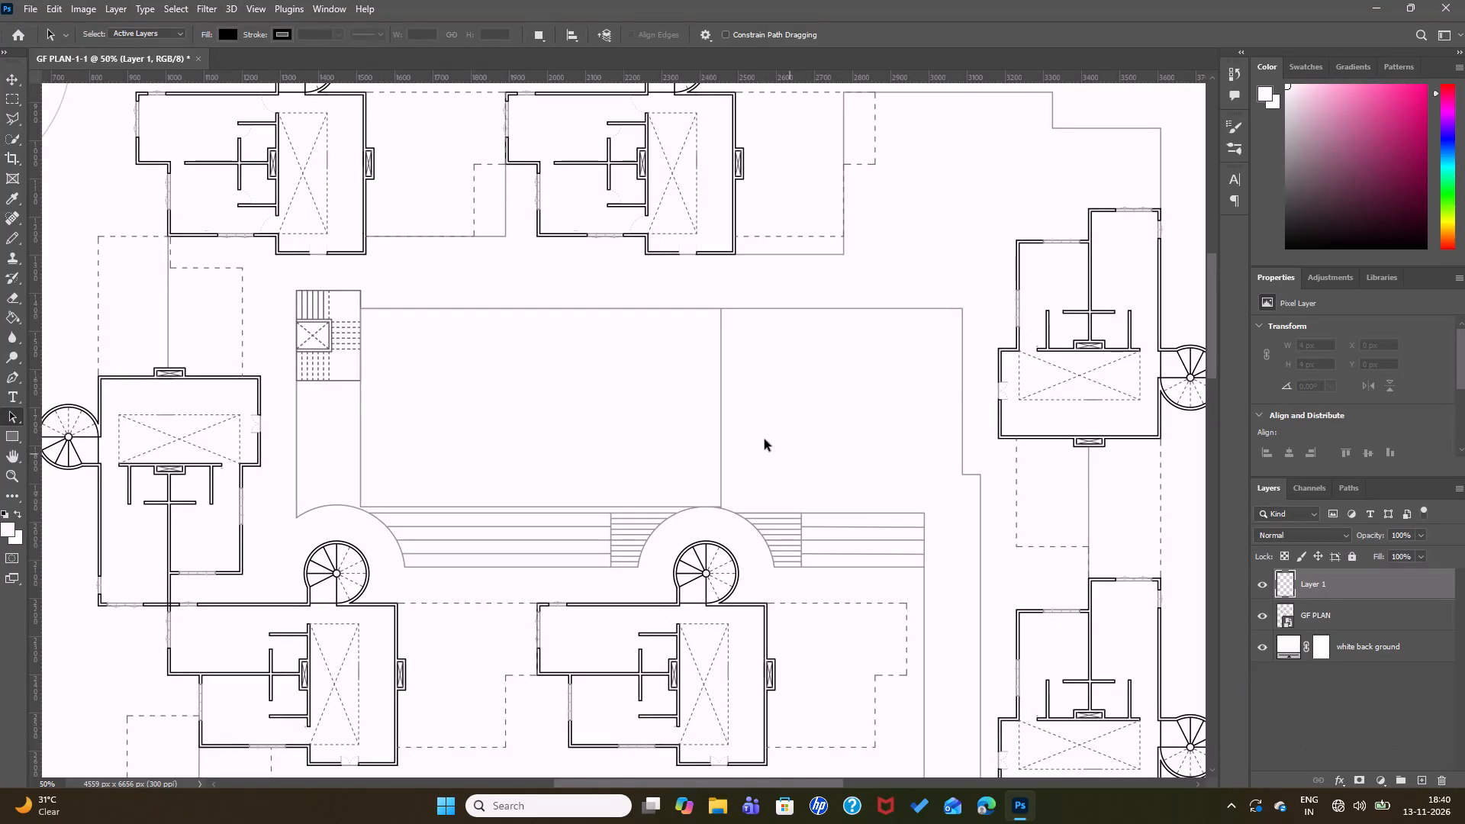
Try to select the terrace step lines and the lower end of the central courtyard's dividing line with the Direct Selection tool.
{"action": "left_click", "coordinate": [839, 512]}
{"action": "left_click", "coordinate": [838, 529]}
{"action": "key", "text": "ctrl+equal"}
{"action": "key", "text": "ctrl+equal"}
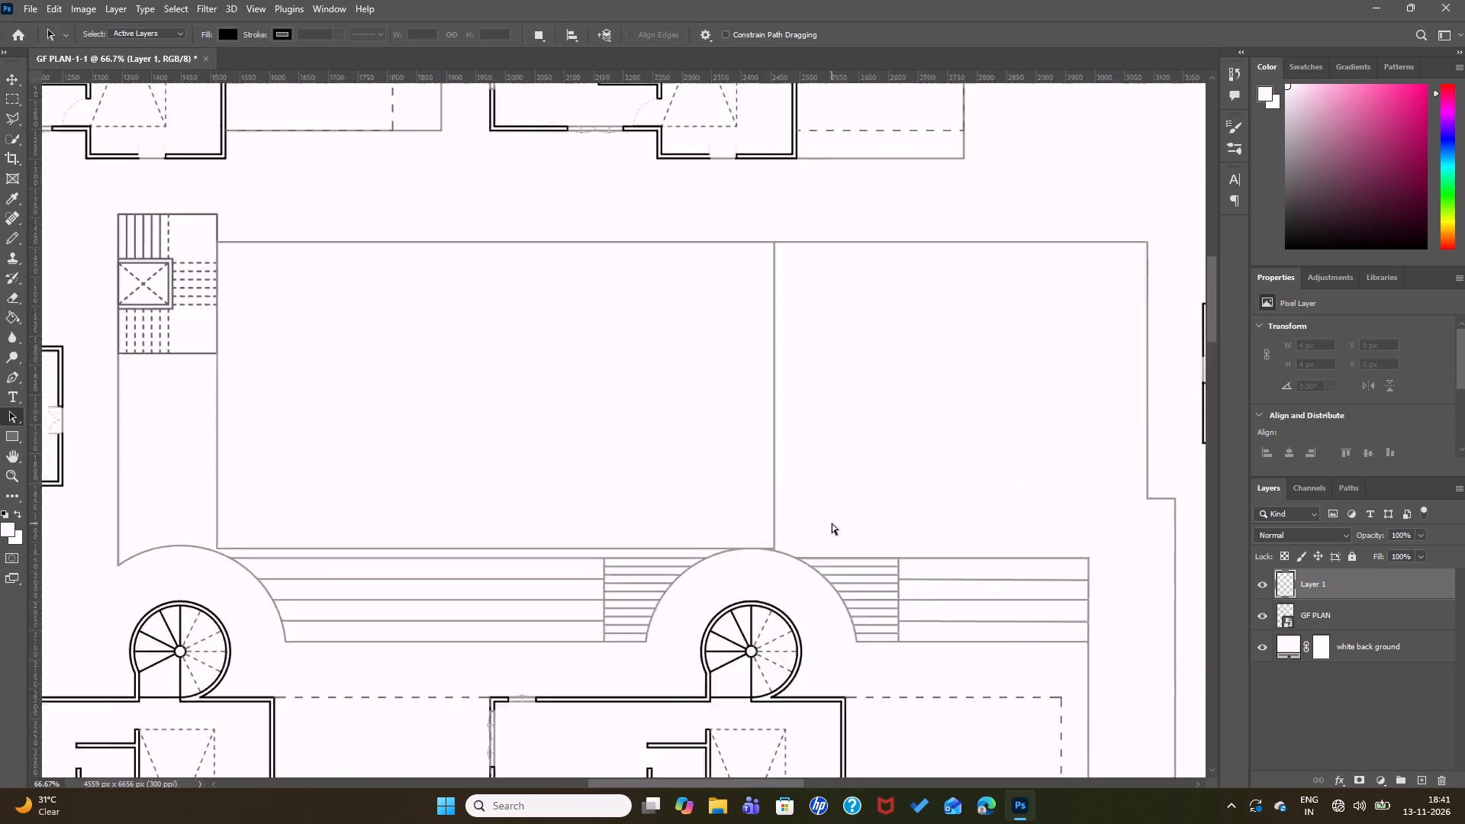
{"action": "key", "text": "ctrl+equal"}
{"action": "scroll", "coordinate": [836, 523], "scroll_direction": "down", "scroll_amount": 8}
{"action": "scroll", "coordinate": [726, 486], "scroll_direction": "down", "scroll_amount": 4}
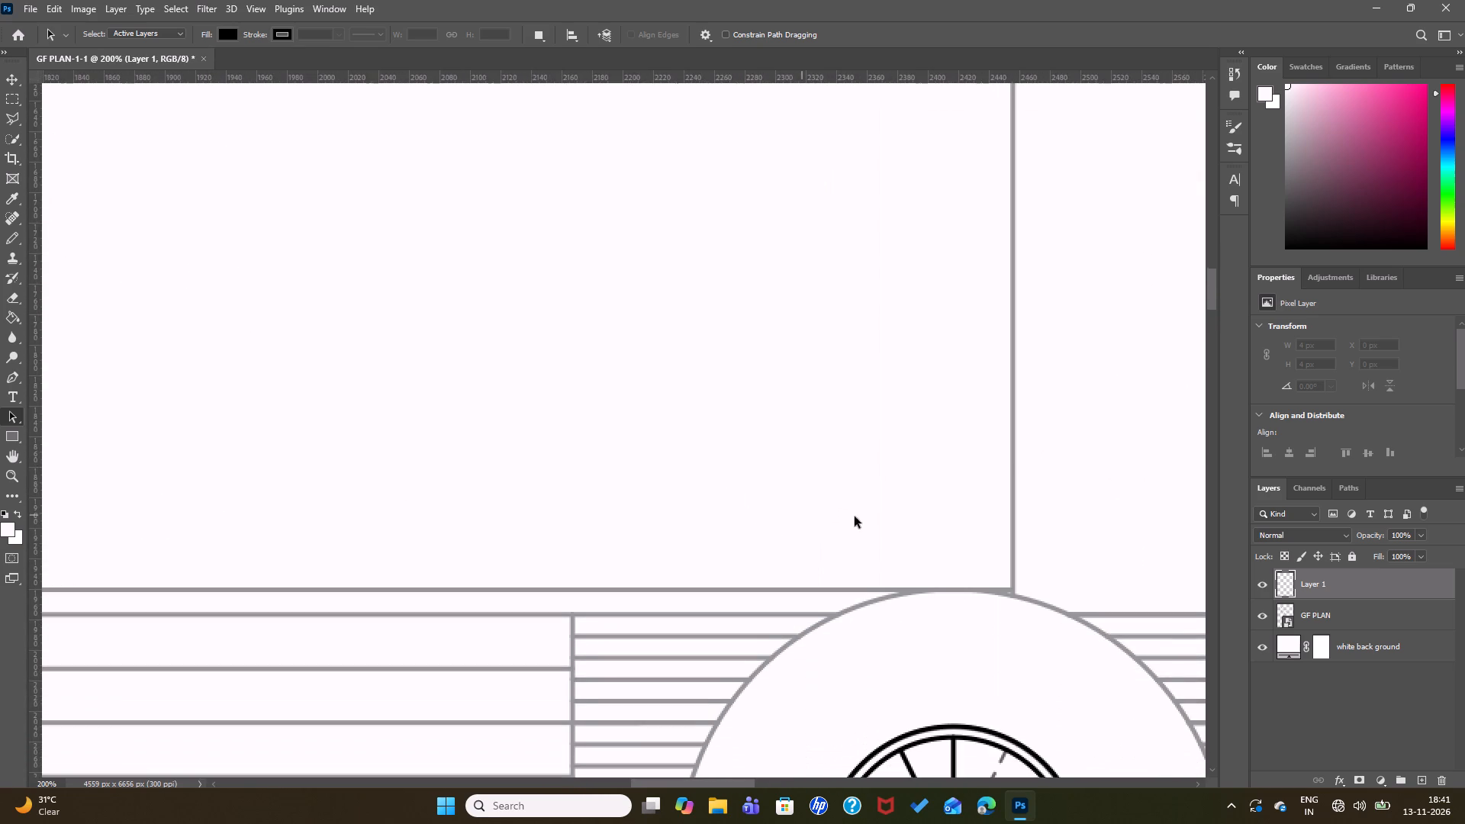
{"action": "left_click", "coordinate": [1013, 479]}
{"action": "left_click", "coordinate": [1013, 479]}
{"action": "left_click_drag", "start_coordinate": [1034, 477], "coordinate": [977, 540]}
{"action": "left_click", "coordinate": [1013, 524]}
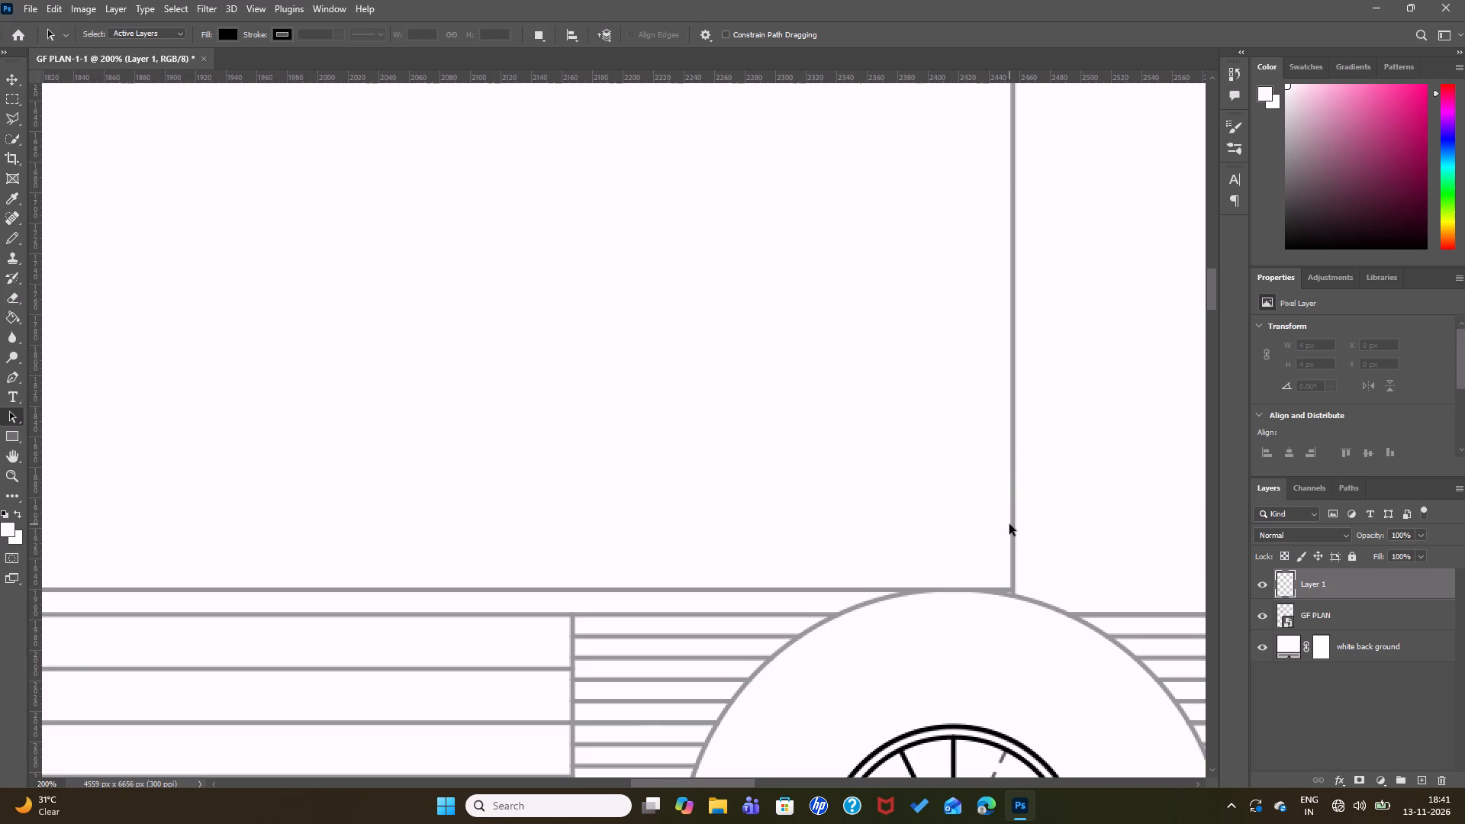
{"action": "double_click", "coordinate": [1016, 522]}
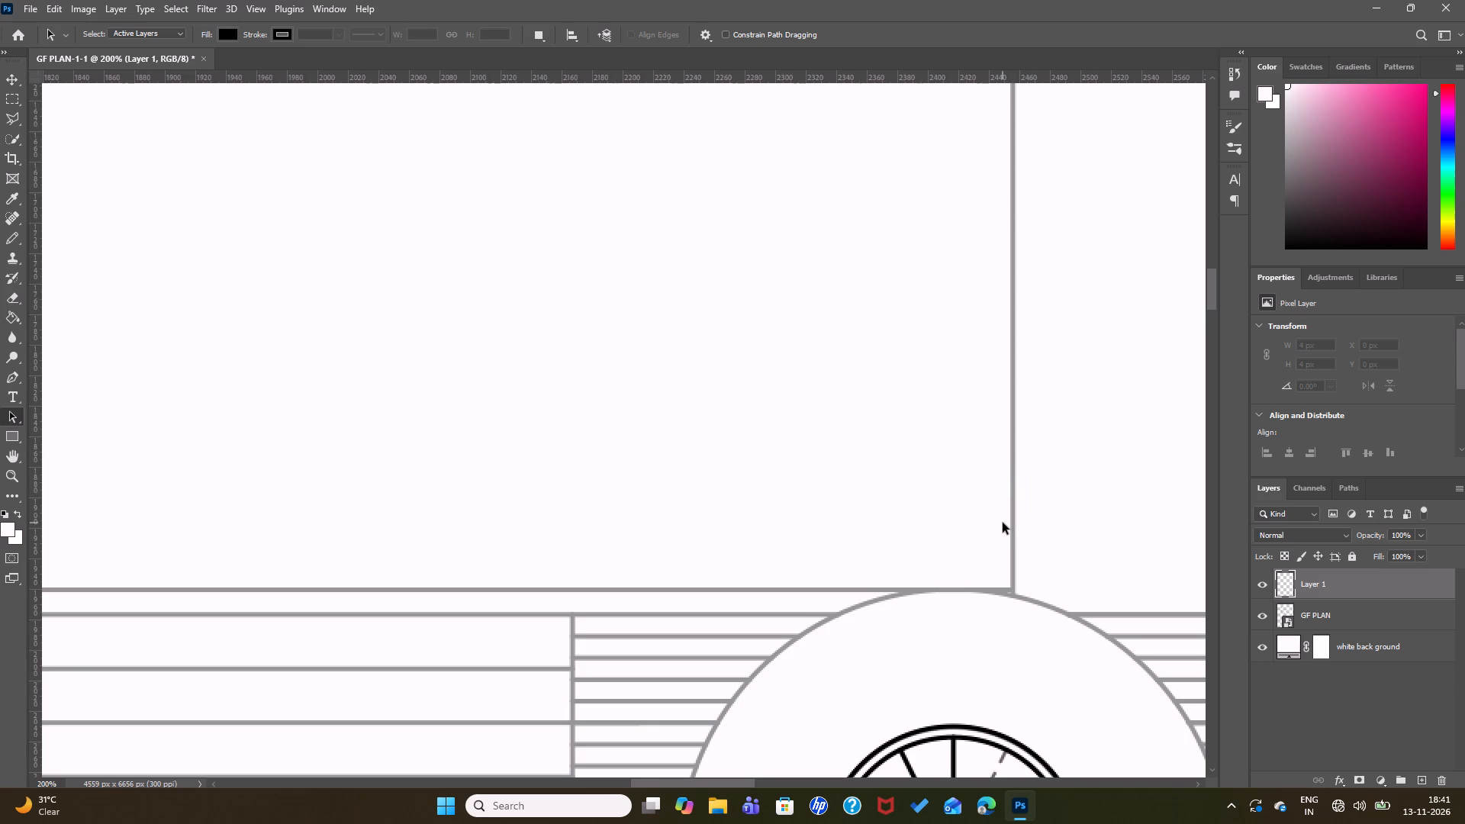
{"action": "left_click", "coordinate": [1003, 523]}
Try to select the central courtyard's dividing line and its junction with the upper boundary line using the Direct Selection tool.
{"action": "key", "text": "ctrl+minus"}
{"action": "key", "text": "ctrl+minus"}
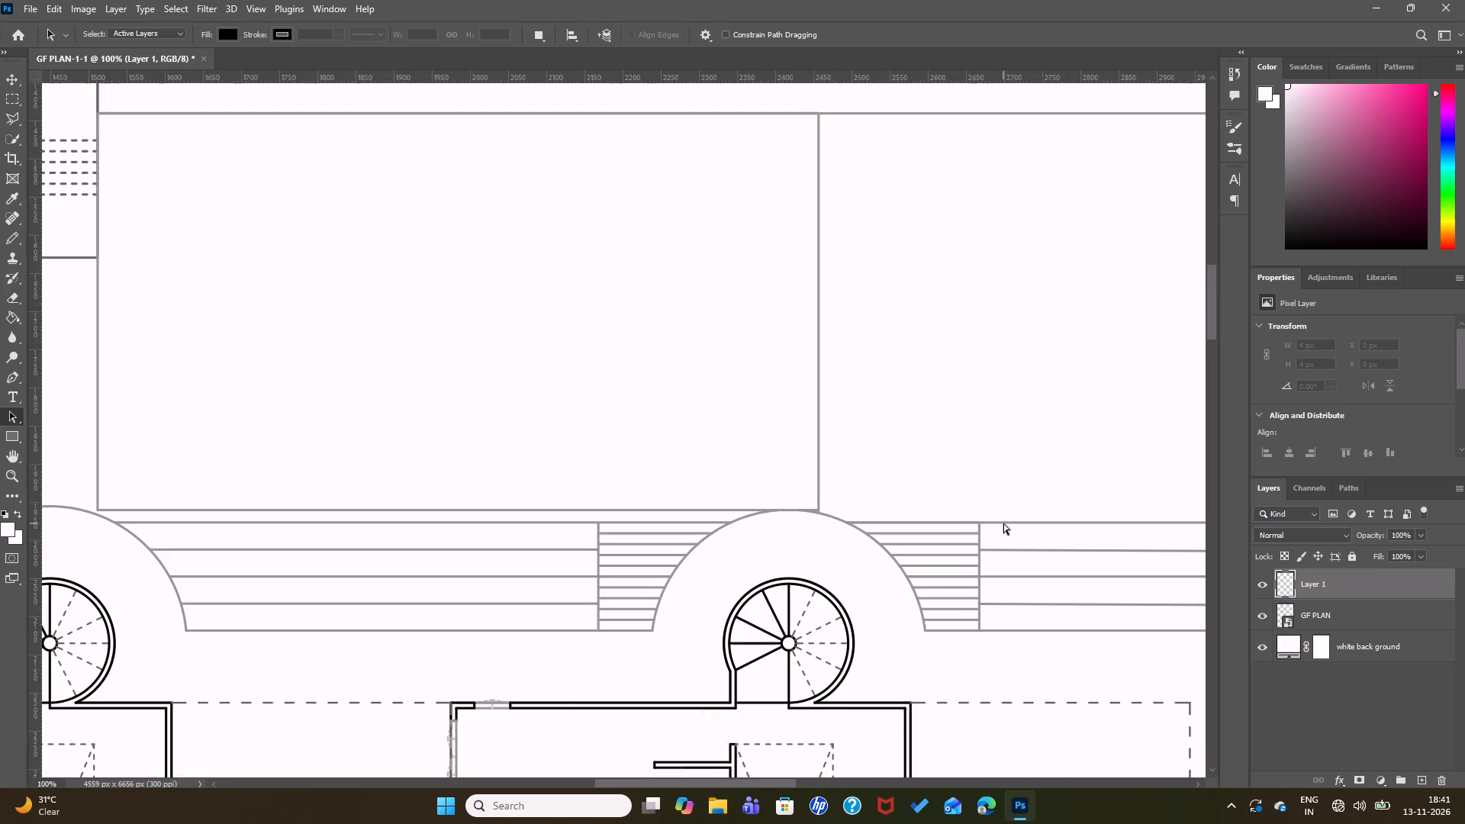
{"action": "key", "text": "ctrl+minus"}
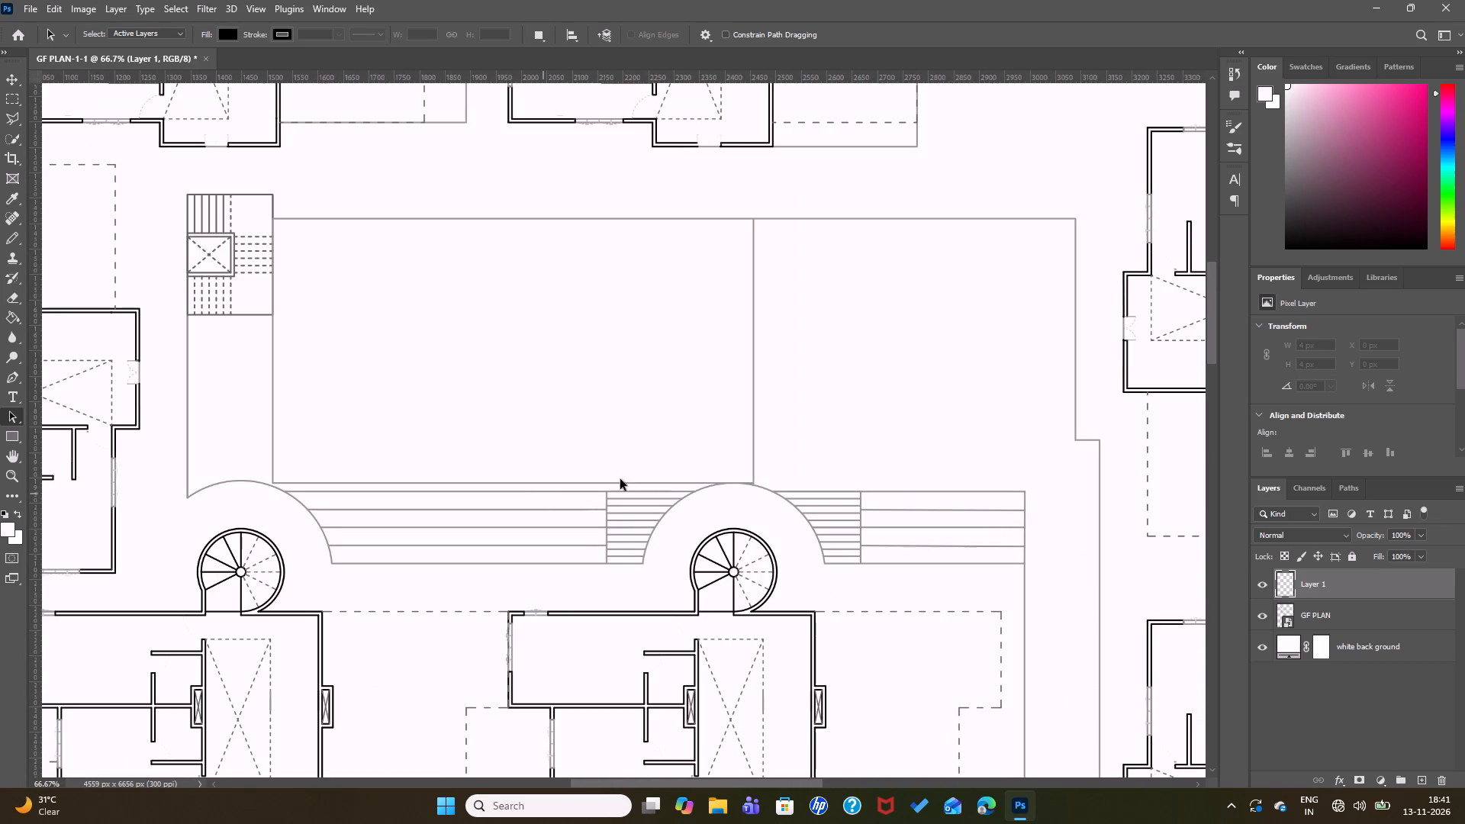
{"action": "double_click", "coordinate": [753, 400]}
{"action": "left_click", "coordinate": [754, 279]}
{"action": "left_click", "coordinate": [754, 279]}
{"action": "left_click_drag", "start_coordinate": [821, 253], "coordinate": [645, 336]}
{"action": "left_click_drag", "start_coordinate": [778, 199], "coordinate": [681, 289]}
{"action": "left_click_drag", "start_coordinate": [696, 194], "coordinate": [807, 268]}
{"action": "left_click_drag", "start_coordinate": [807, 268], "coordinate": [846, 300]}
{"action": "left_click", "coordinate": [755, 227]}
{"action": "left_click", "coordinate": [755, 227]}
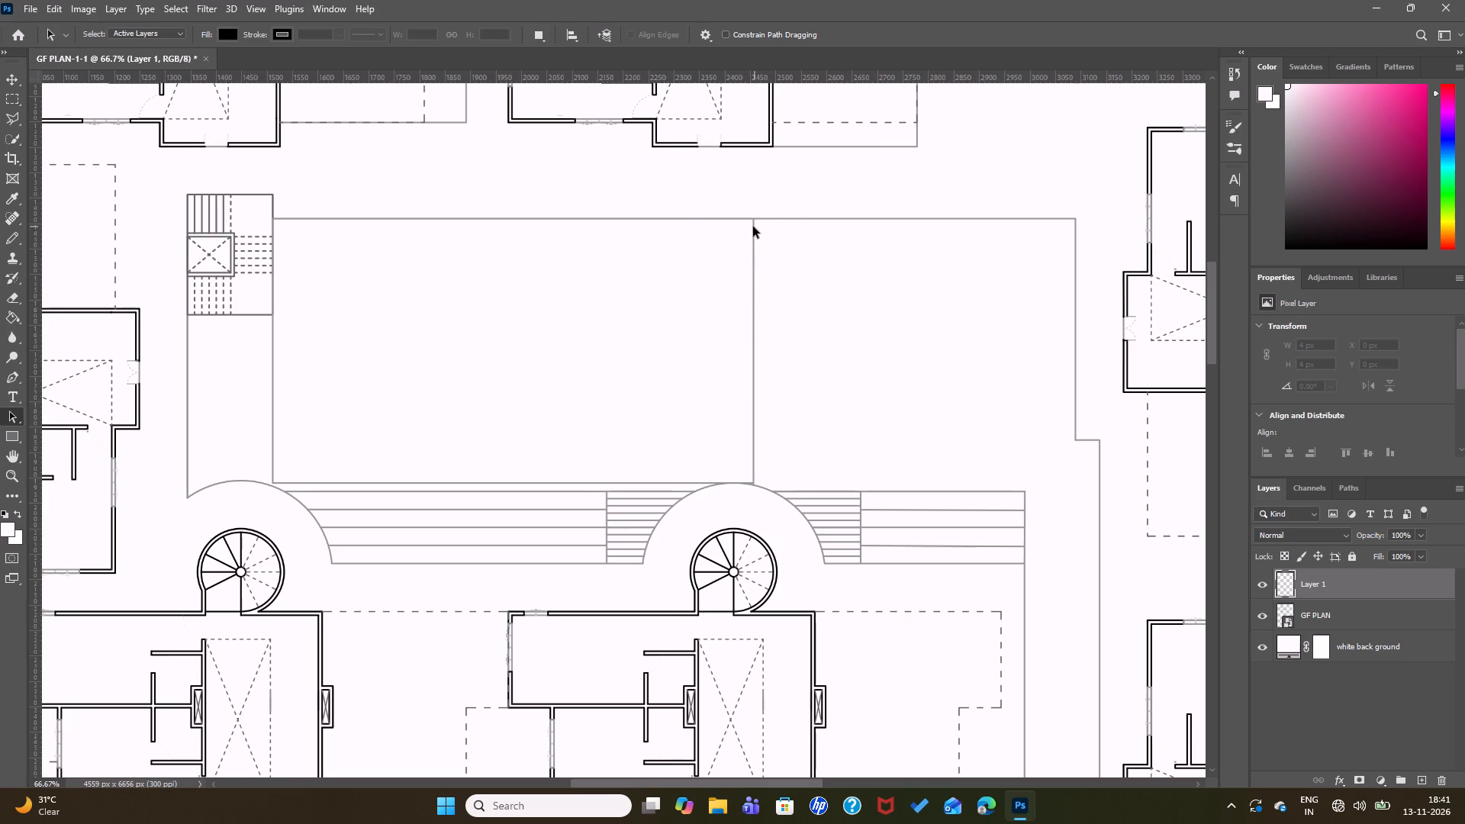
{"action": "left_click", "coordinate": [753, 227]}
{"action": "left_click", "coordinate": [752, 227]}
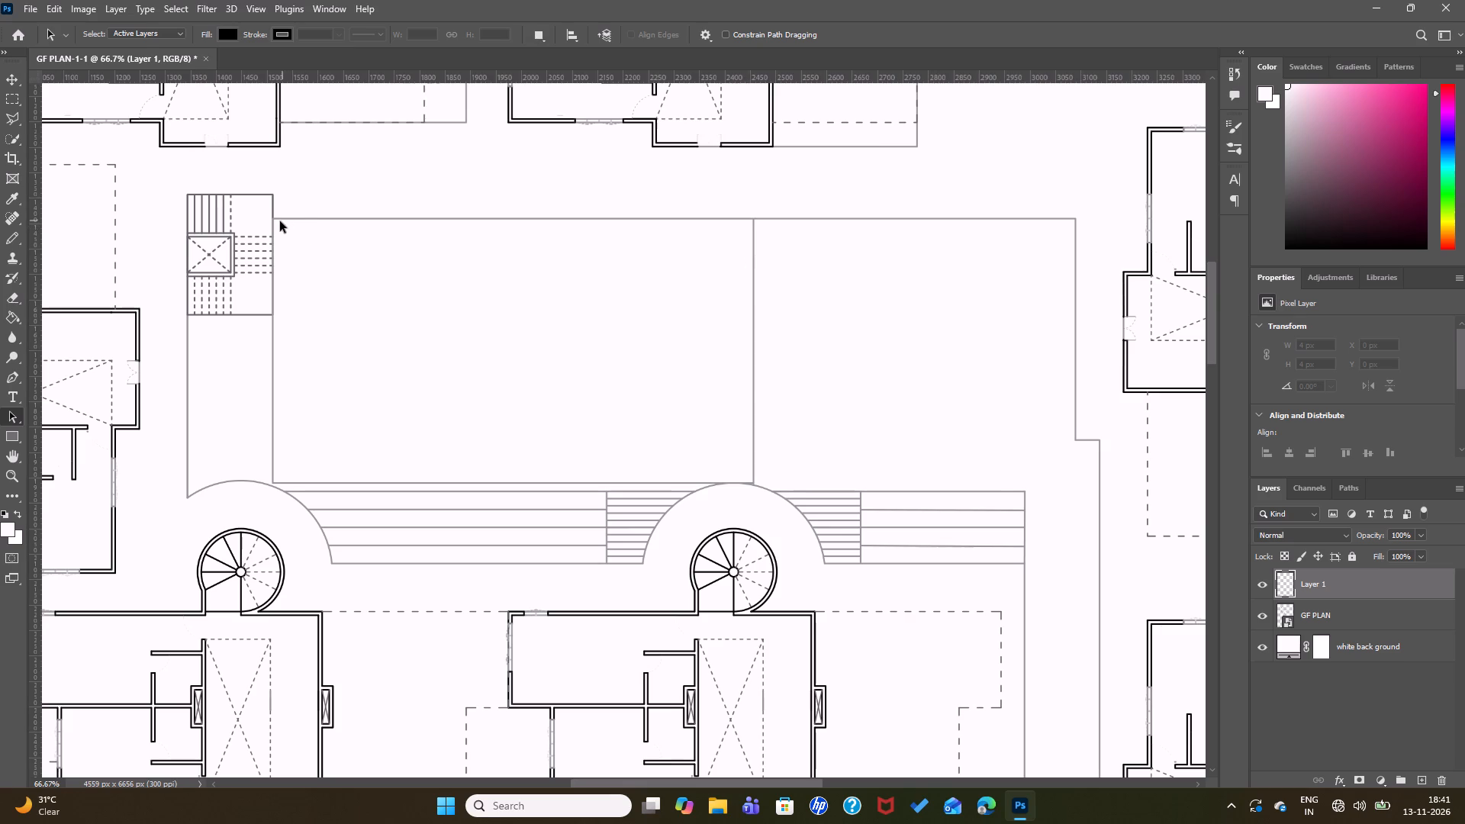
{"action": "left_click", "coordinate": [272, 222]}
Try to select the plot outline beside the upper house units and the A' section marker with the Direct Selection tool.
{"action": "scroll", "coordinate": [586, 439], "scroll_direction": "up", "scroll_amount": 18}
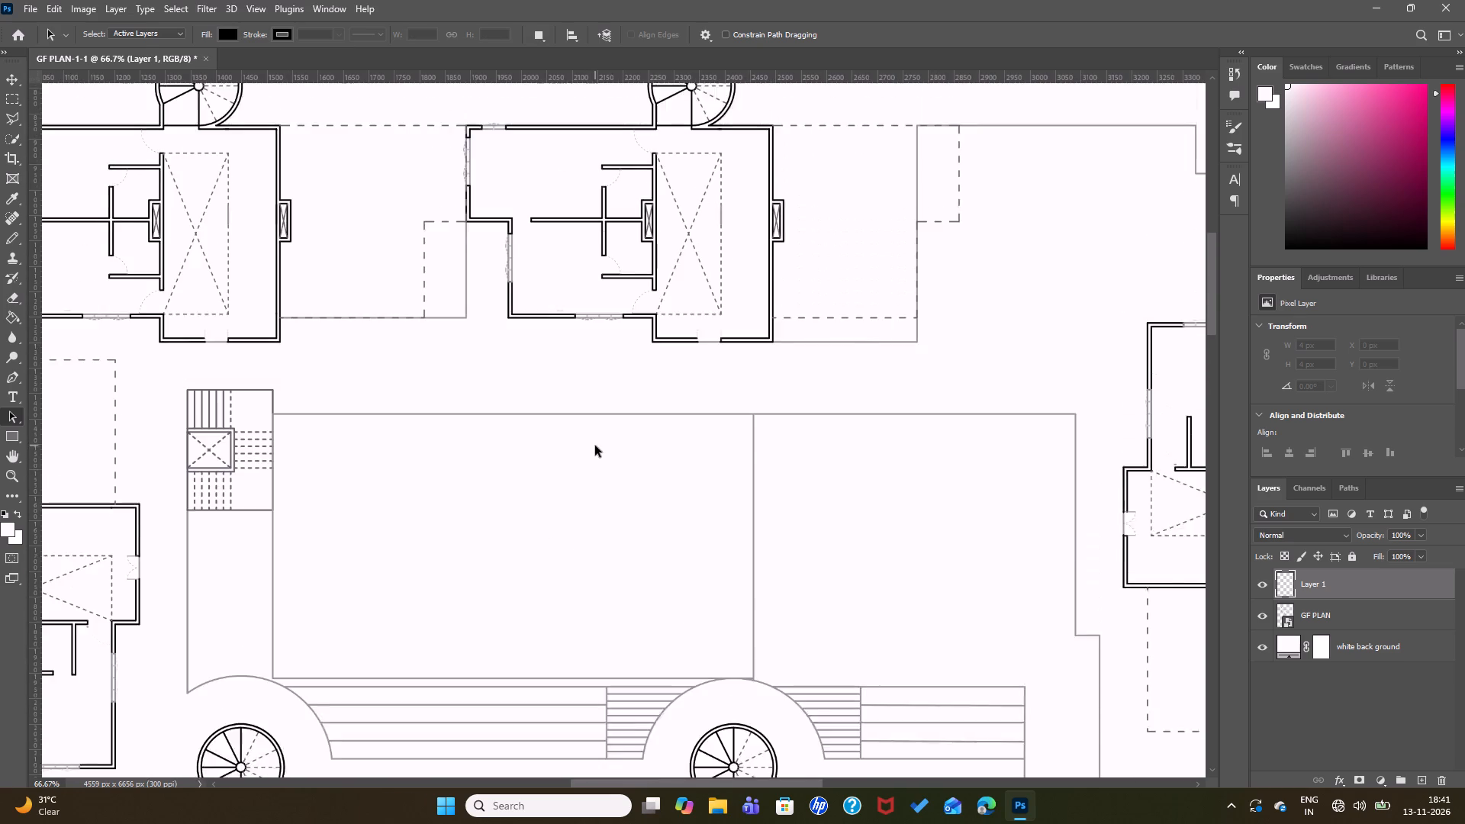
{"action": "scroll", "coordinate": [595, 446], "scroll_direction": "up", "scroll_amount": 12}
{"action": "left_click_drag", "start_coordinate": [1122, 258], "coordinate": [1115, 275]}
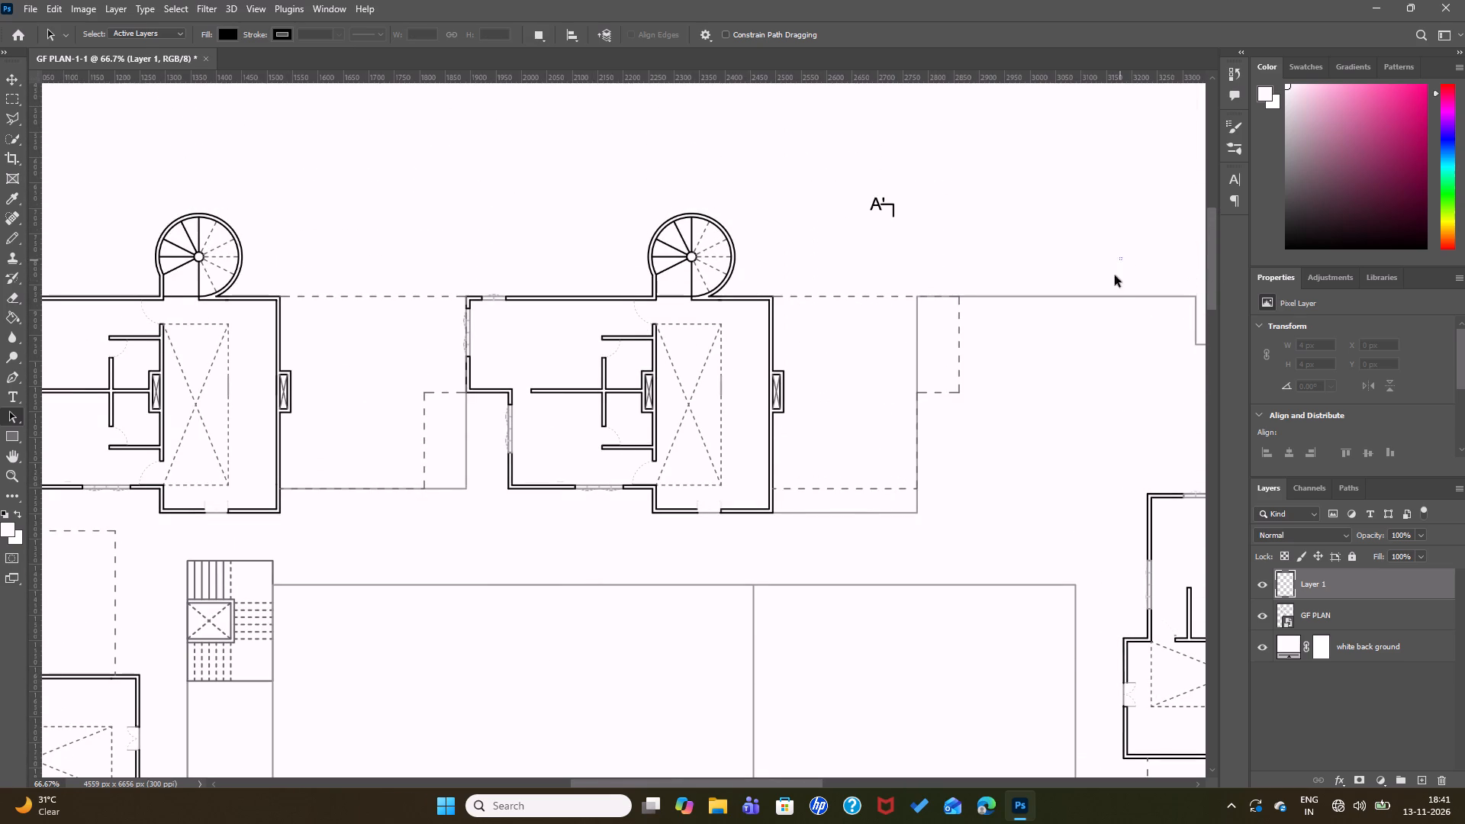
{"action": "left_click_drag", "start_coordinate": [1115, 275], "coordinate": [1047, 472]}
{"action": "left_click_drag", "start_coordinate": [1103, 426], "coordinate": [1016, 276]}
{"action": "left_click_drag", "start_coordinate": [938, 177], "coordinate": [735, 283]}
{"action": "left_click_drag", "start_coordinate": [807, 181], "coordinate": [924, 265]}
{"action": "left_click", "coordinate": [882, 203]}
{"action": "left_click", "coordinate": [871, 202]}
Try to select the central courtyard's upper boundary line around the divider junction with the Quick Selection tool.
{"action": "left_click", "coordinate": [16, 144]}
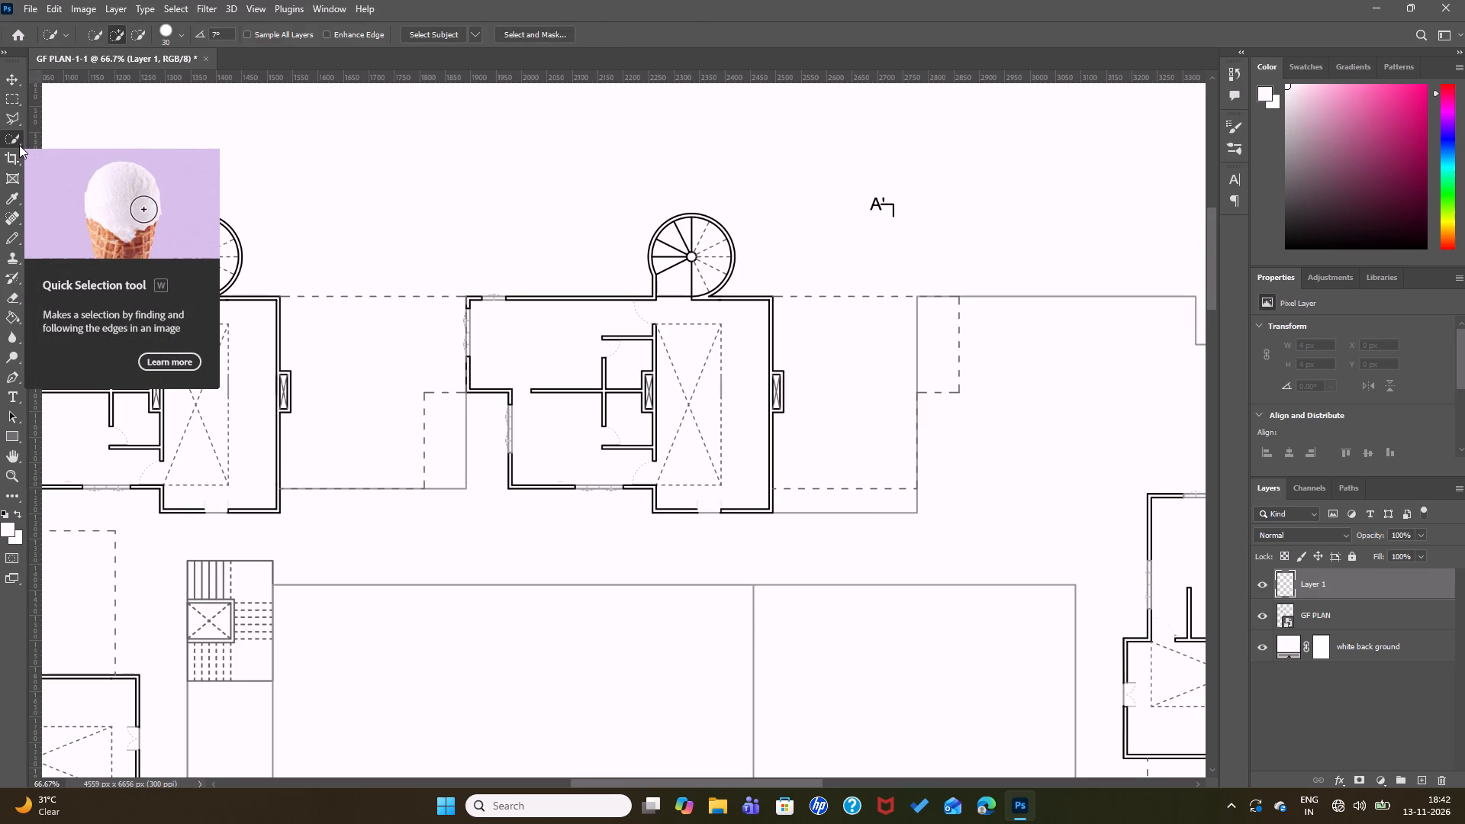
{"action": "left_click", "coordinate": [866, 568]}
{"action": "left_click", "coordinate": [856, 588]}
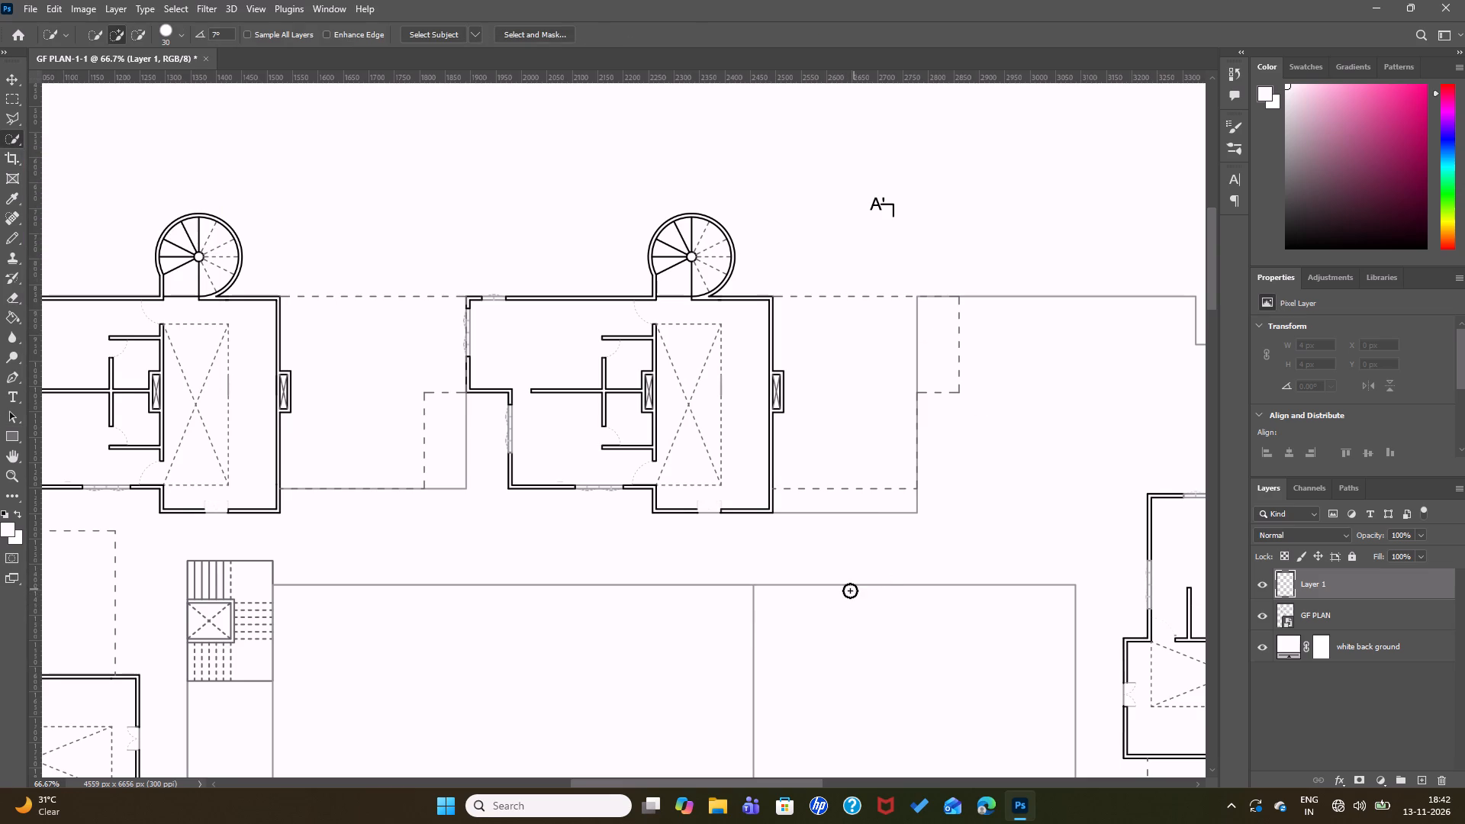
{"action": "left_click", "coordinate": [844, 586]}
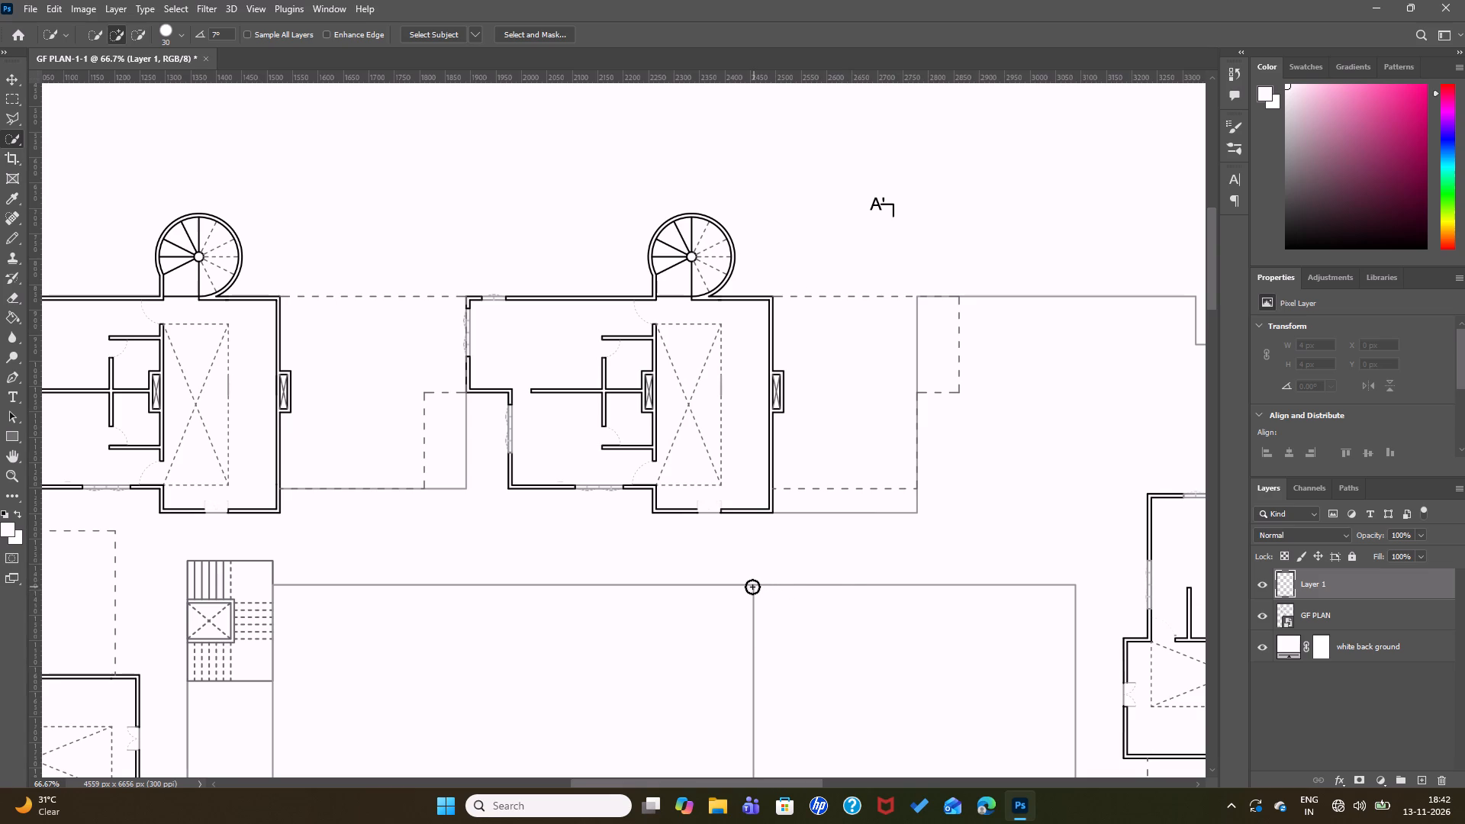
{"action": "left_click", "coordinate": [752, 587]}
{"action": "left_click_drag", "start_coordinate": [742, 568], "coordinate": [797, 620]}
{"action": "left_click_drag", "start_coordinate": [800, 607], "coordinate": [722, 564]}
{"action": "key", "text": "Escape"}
Make the white back ground layer active and rasterize its fill for the Spot Healing Brush.
{"action": "left_click", "coordinate": [14, 85]}
{"action": "left_click", "coordinate": [794, 547]}
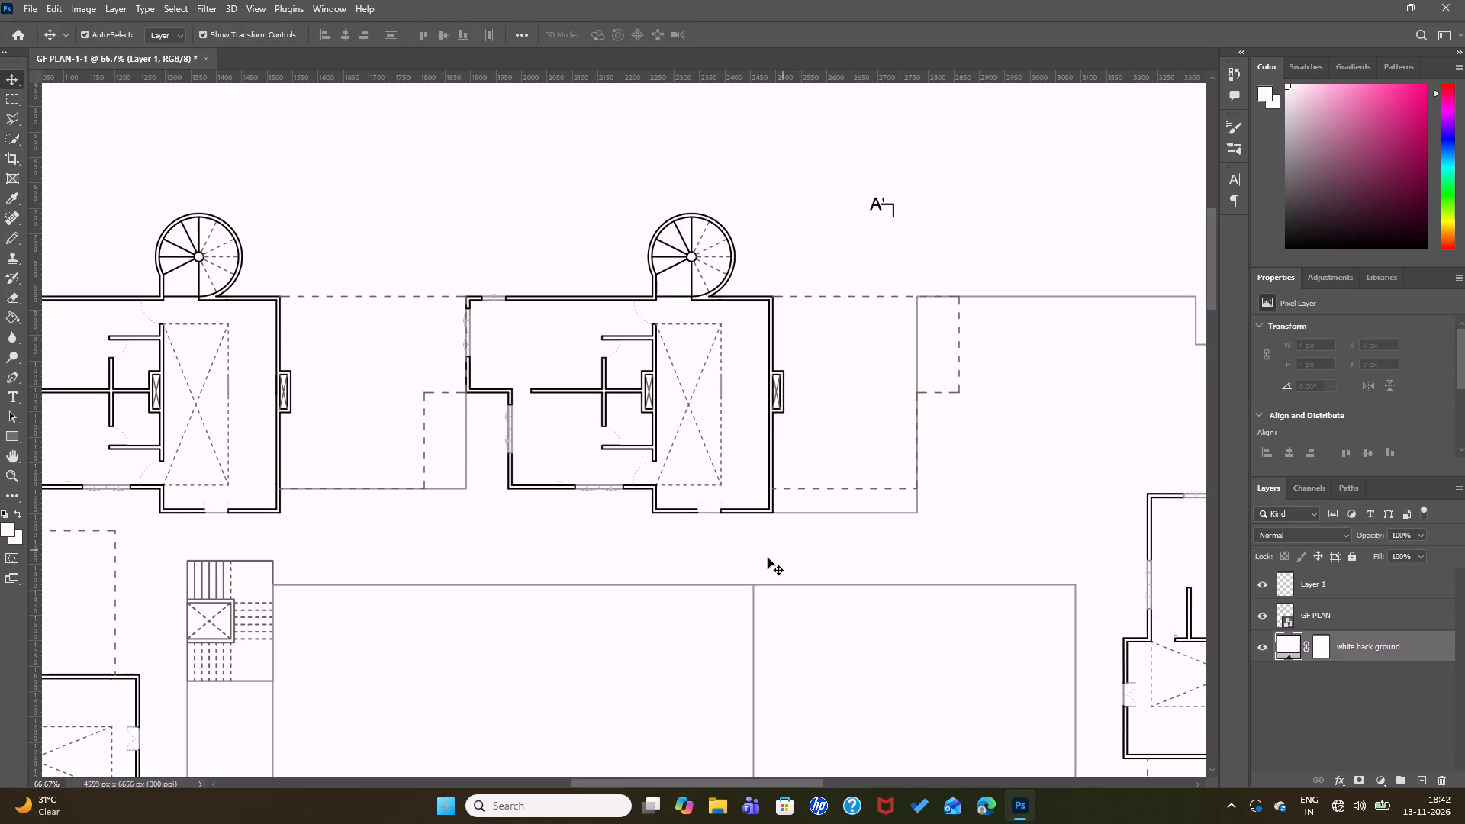
{"action": "left_click_drag", "start_coordinate": [766, 558], "coordinate": [796, 575]}
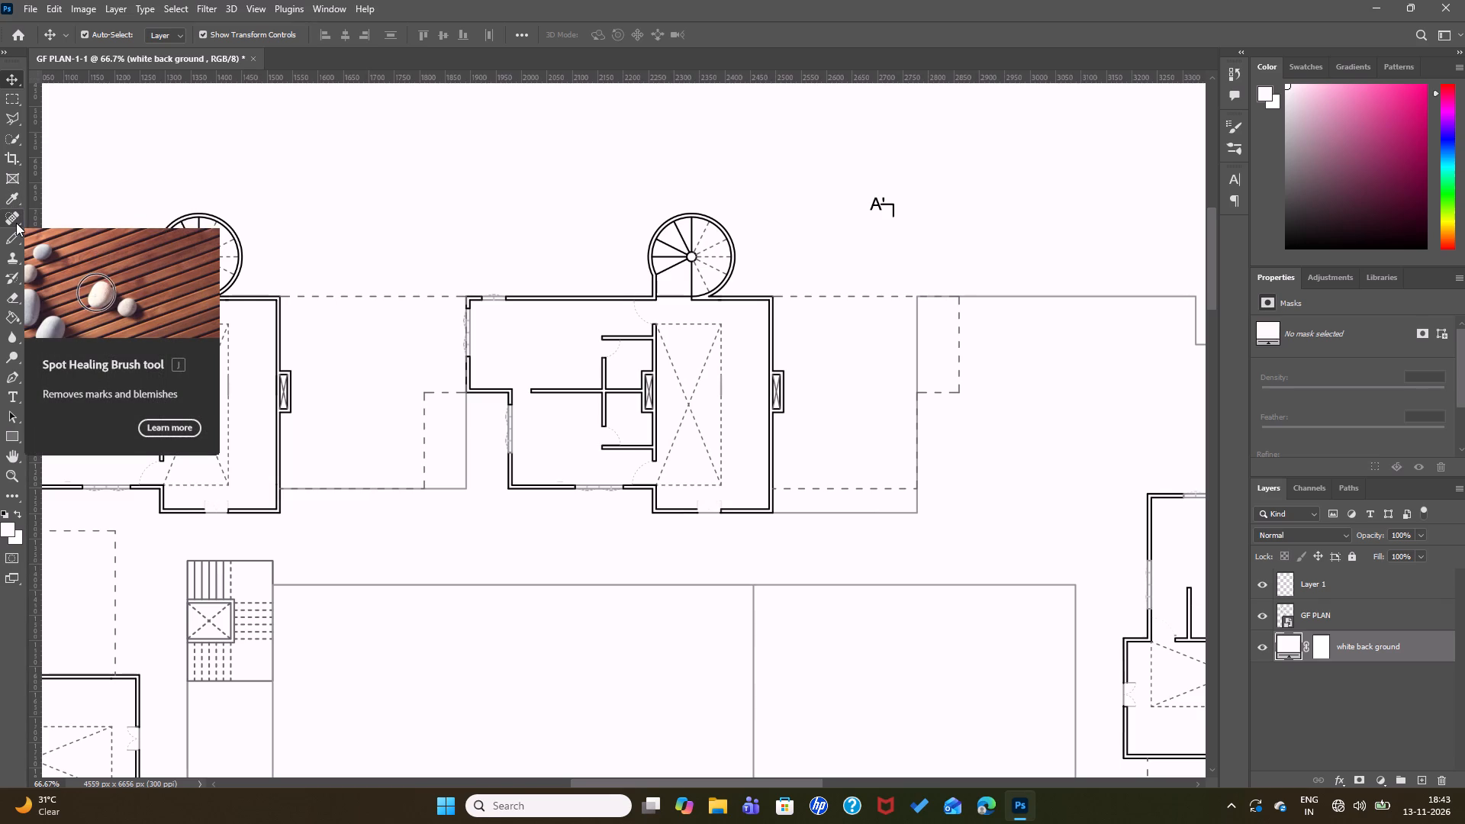
{"action": "left_click", "coordinate": [16, 223]}
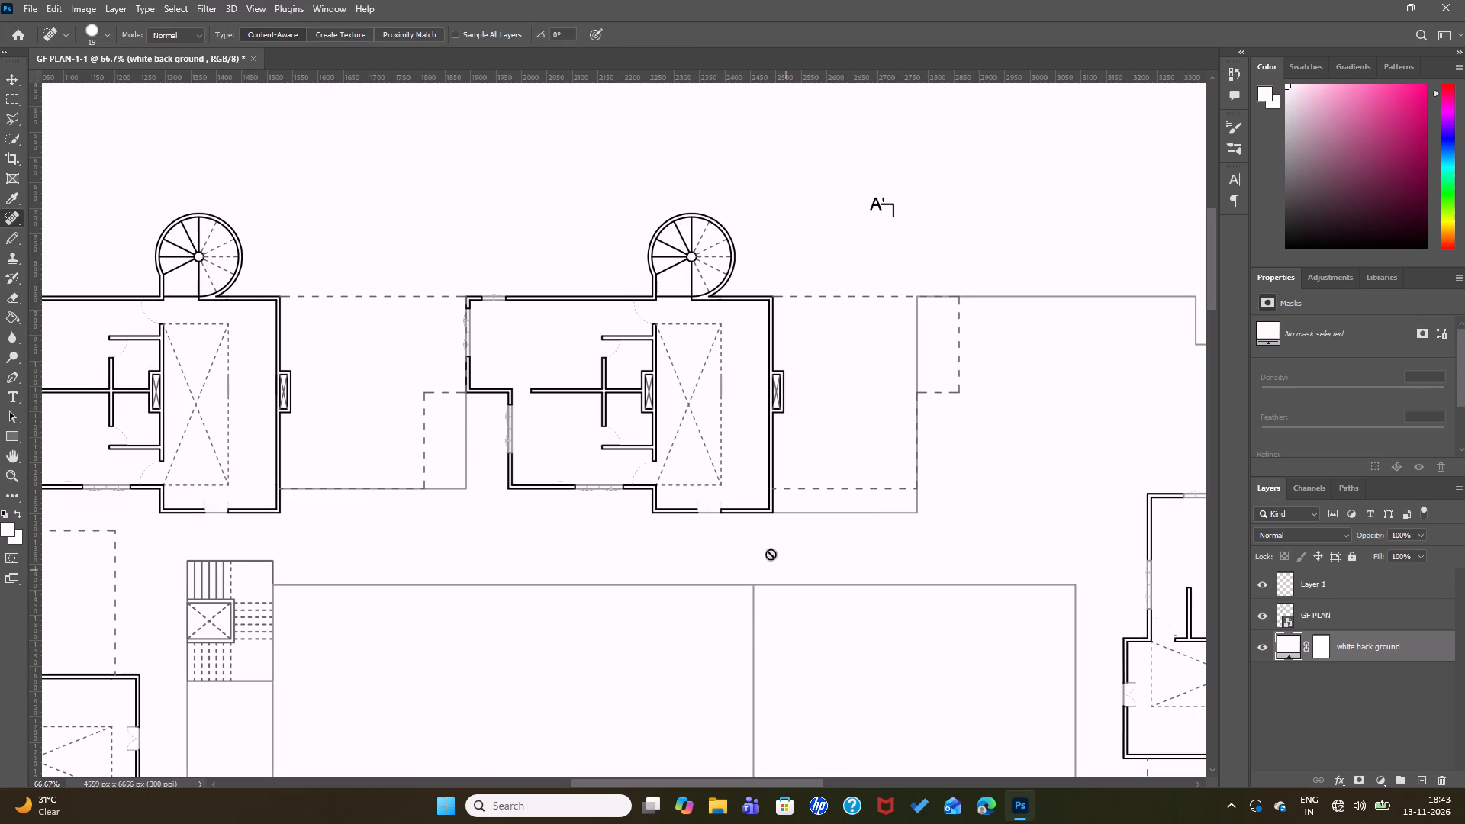
{"action": "left_click_drag", "start_coordinate": [799, 556], "coordinate": [739, 616]}
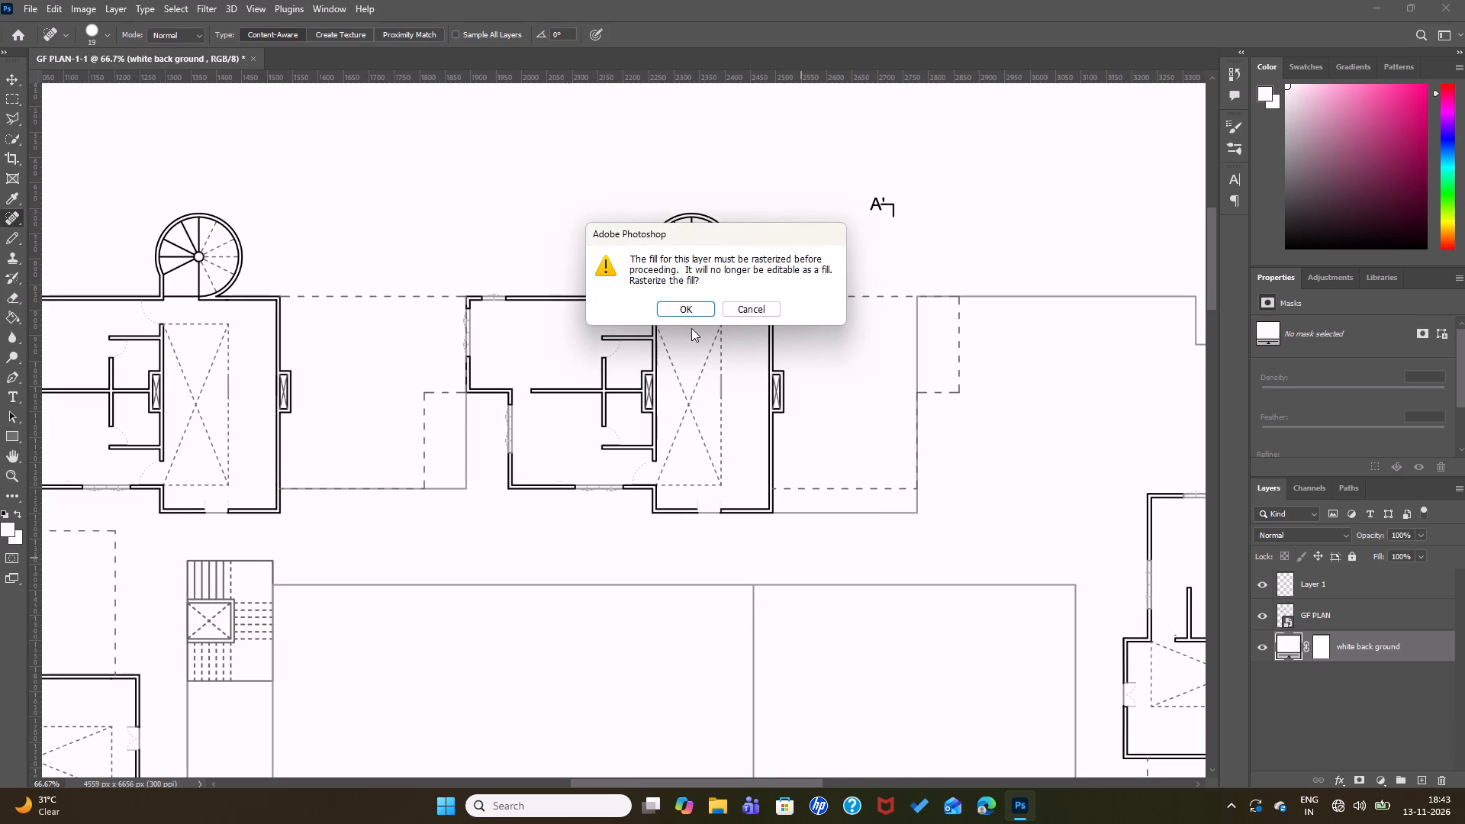
{"action": "left_click", "coordinate": [691, 307]}
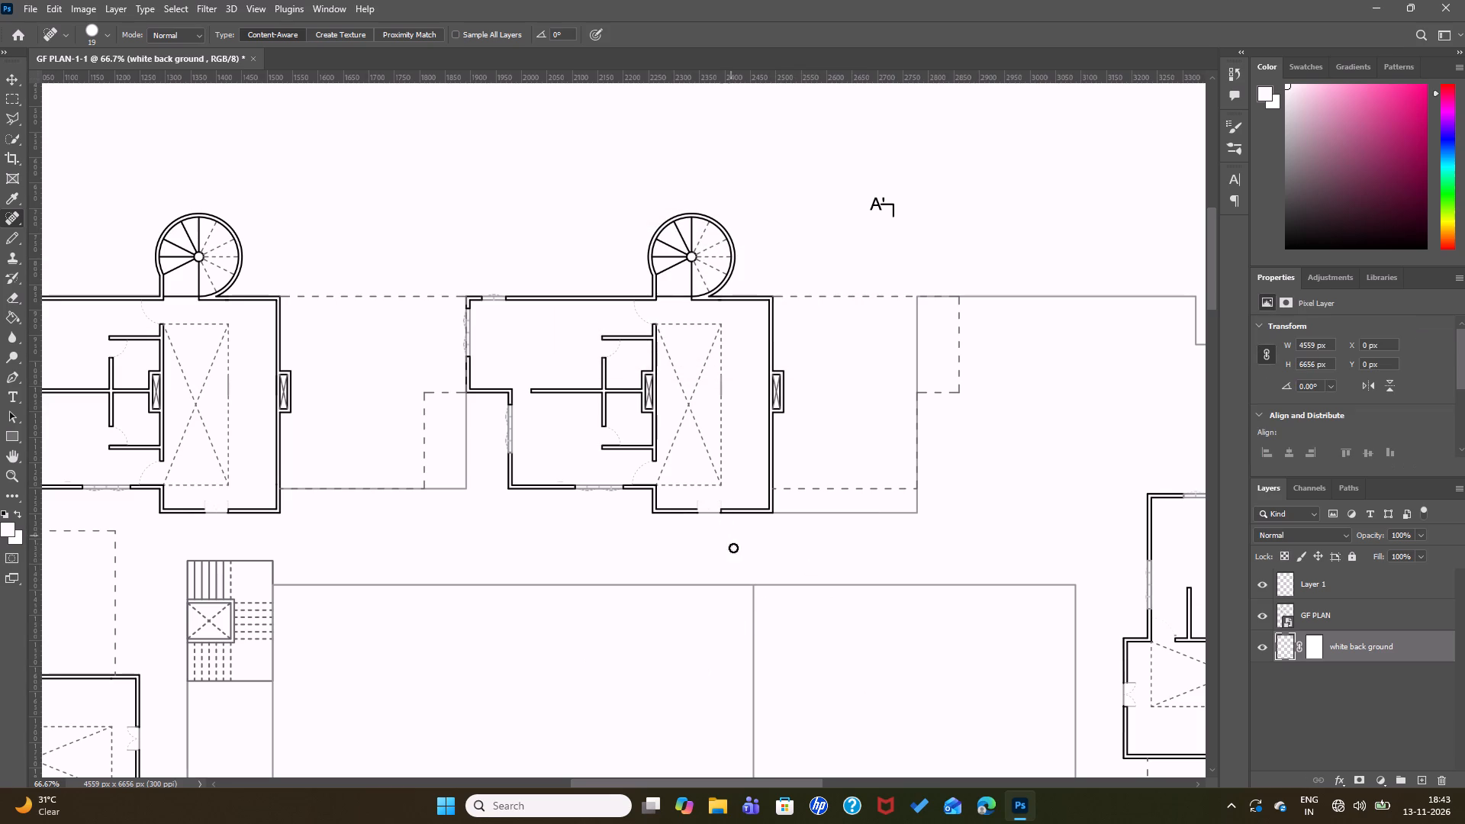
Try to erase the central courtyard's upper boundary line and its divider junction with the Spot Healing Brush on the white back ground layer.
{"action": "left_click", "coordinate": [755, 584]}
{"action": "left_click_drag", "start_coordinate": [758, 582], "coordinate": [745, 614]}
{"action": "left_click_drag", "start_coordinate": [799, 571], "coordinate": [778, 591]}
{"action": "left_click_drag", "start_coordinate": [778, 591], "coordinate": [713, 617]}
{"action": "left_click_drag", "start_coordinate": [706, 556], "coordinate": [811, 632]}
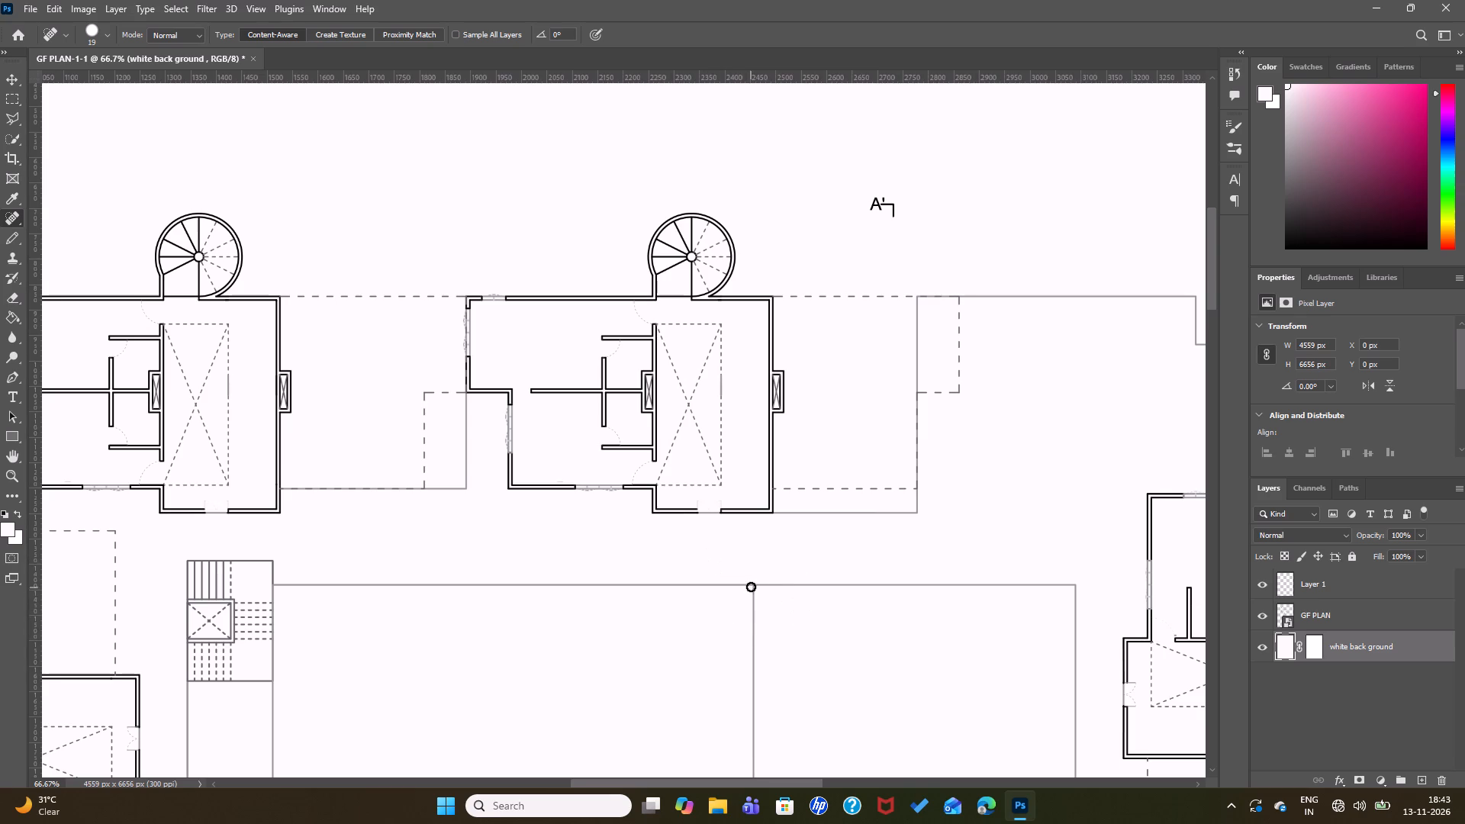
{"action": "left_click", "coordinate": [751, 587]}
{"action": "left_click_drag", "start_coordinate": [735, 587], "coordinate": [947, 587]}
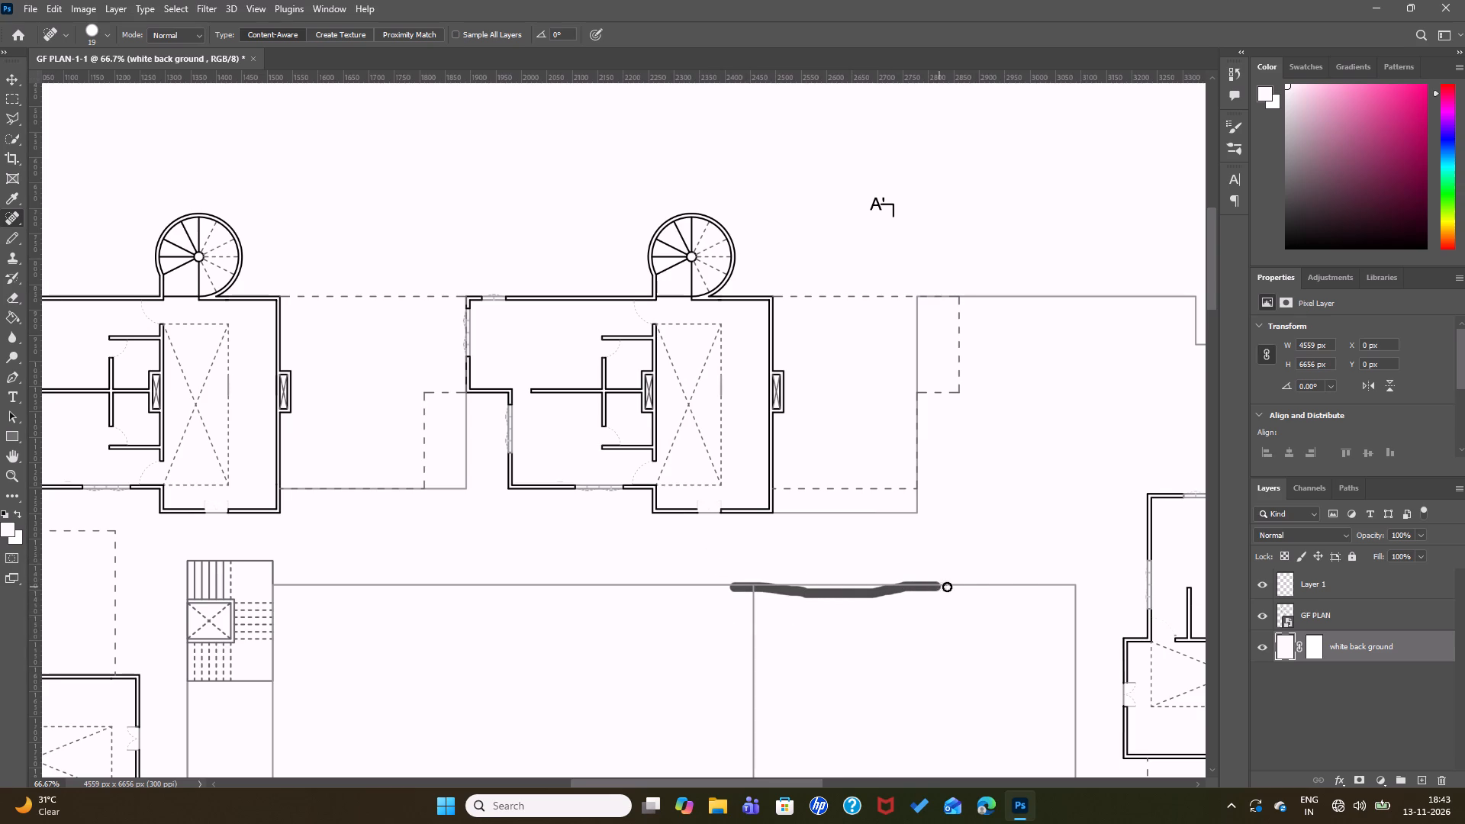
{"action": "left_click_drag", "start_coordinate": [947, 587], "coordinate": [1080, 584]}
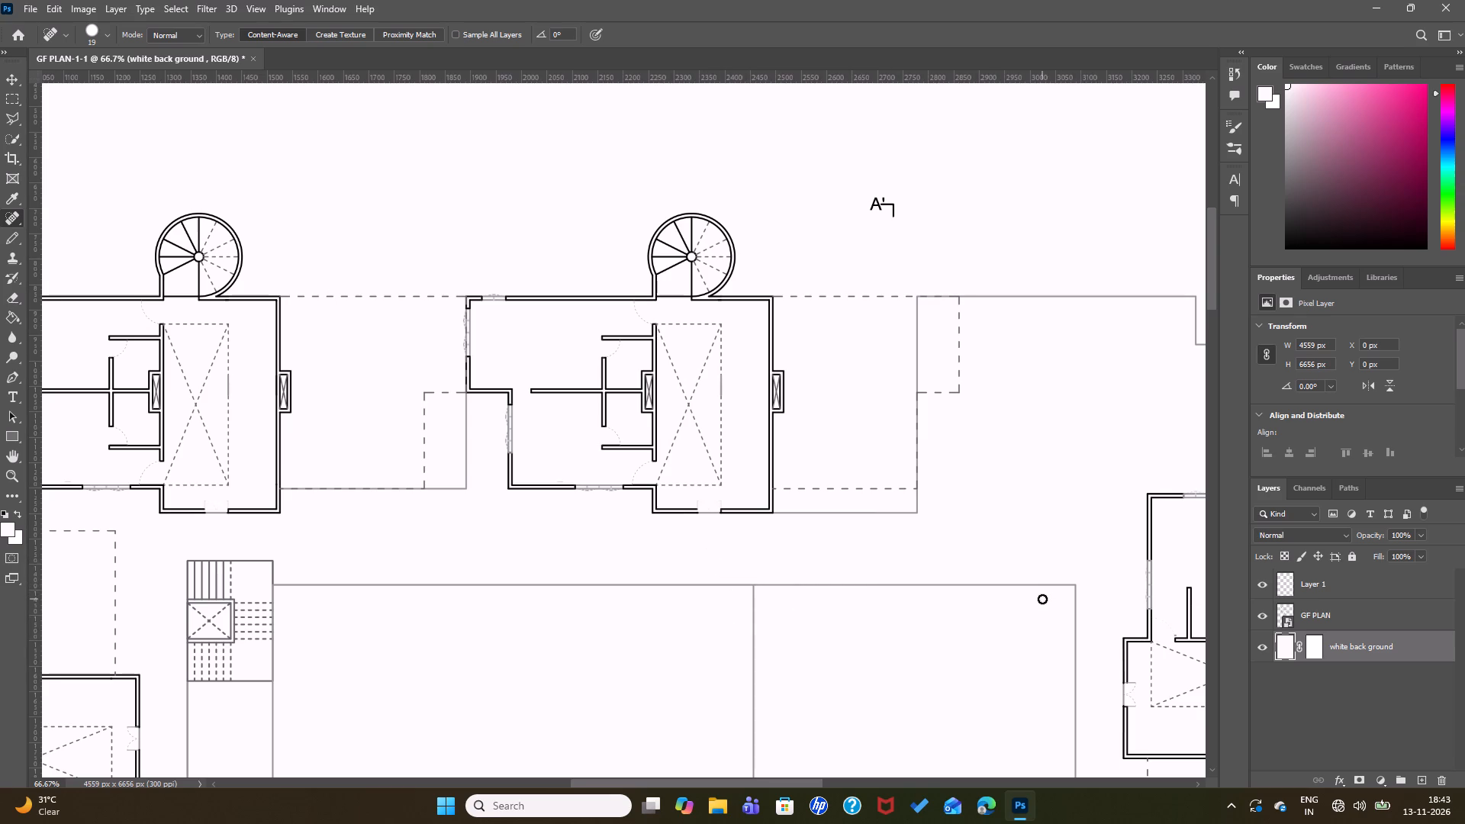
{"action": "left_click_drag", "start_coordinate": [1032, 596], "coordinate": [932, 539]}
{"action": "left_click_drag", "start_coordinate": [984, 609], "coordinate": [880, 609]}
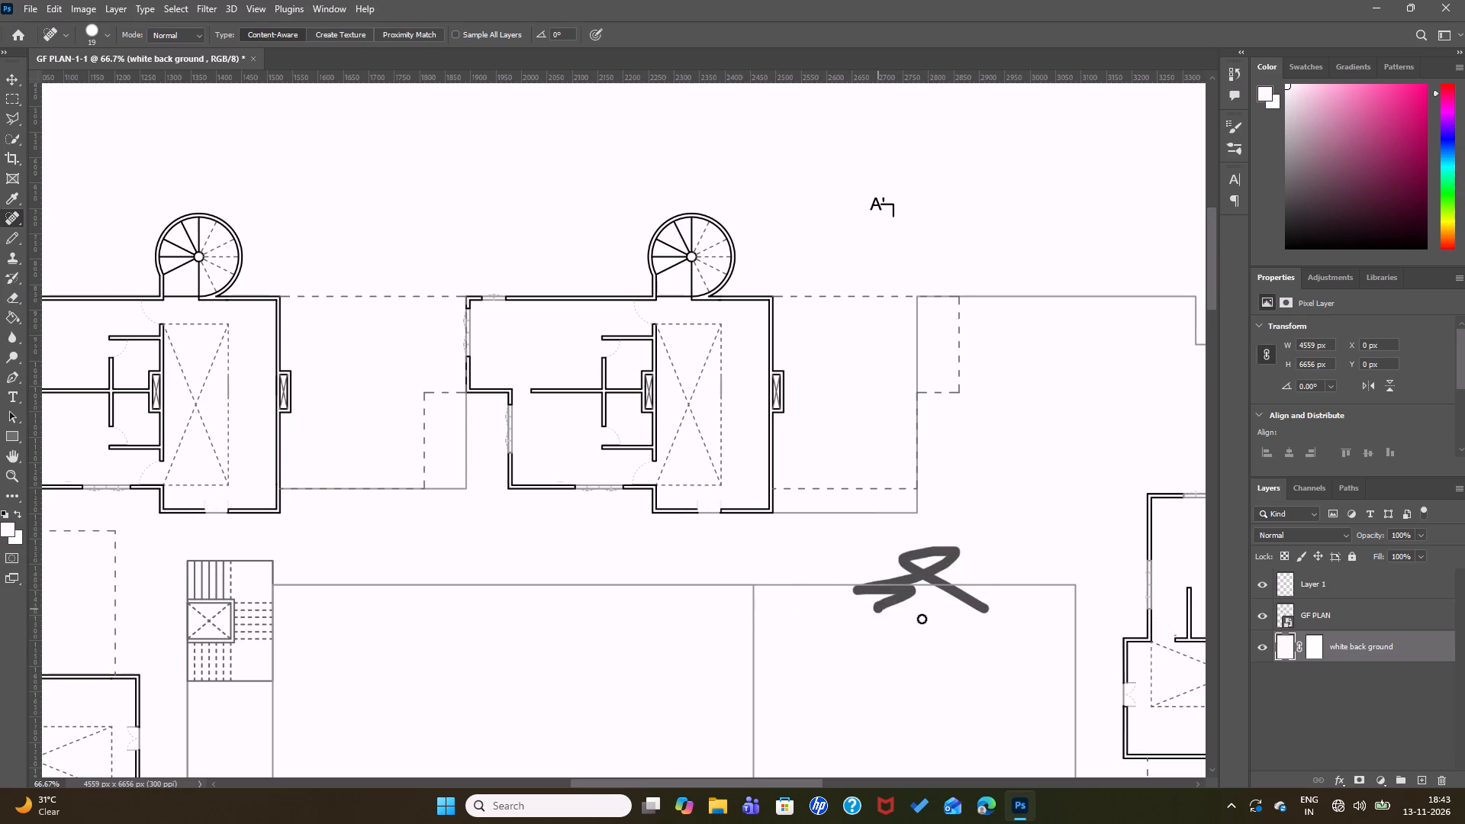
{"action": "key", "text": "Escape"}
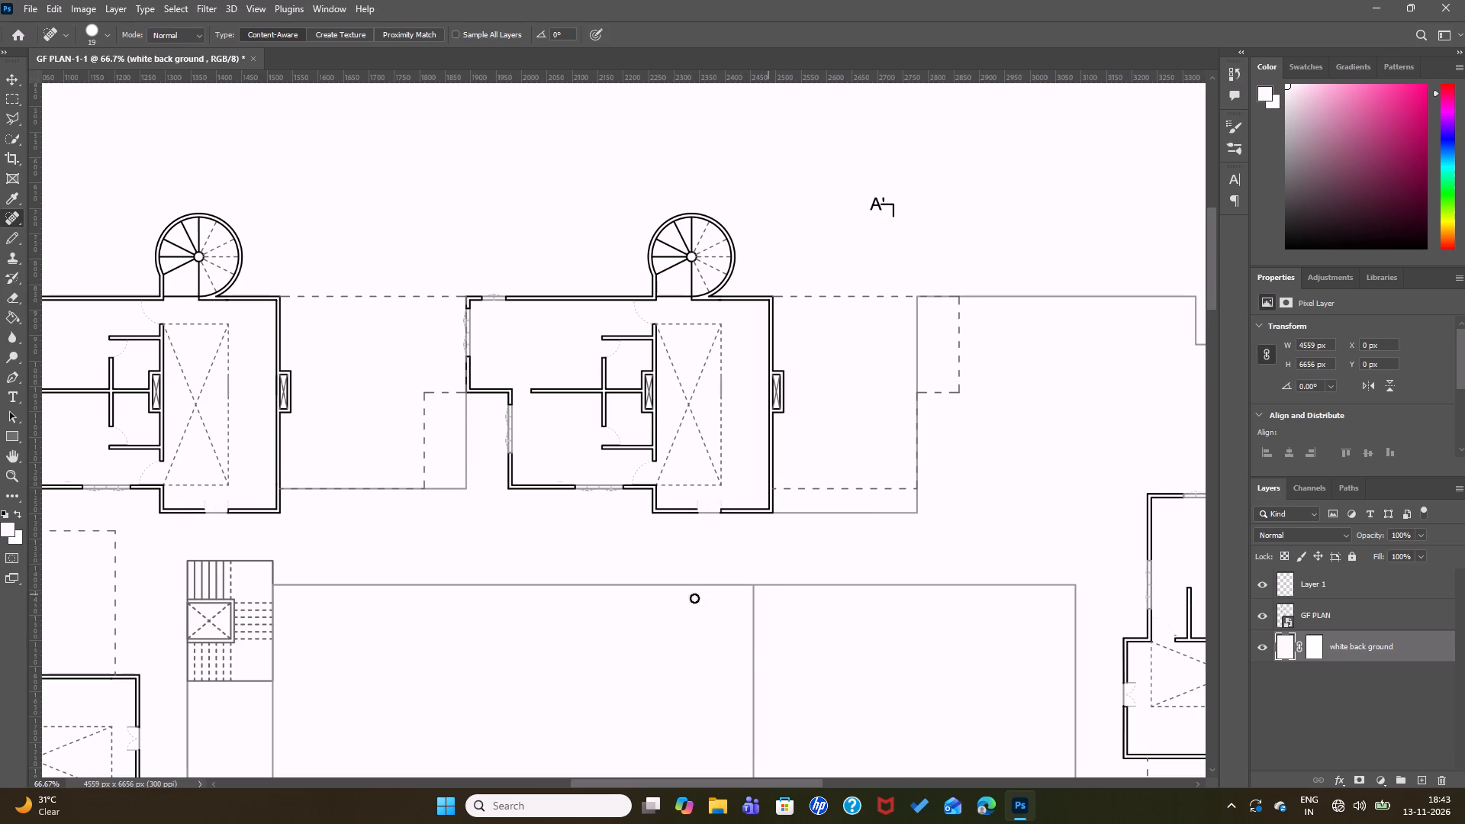
Switch to the Paint Bucket tool and make Layer 1 the active layer.
{"action": "left_click", "coordinate": [19, 320]}
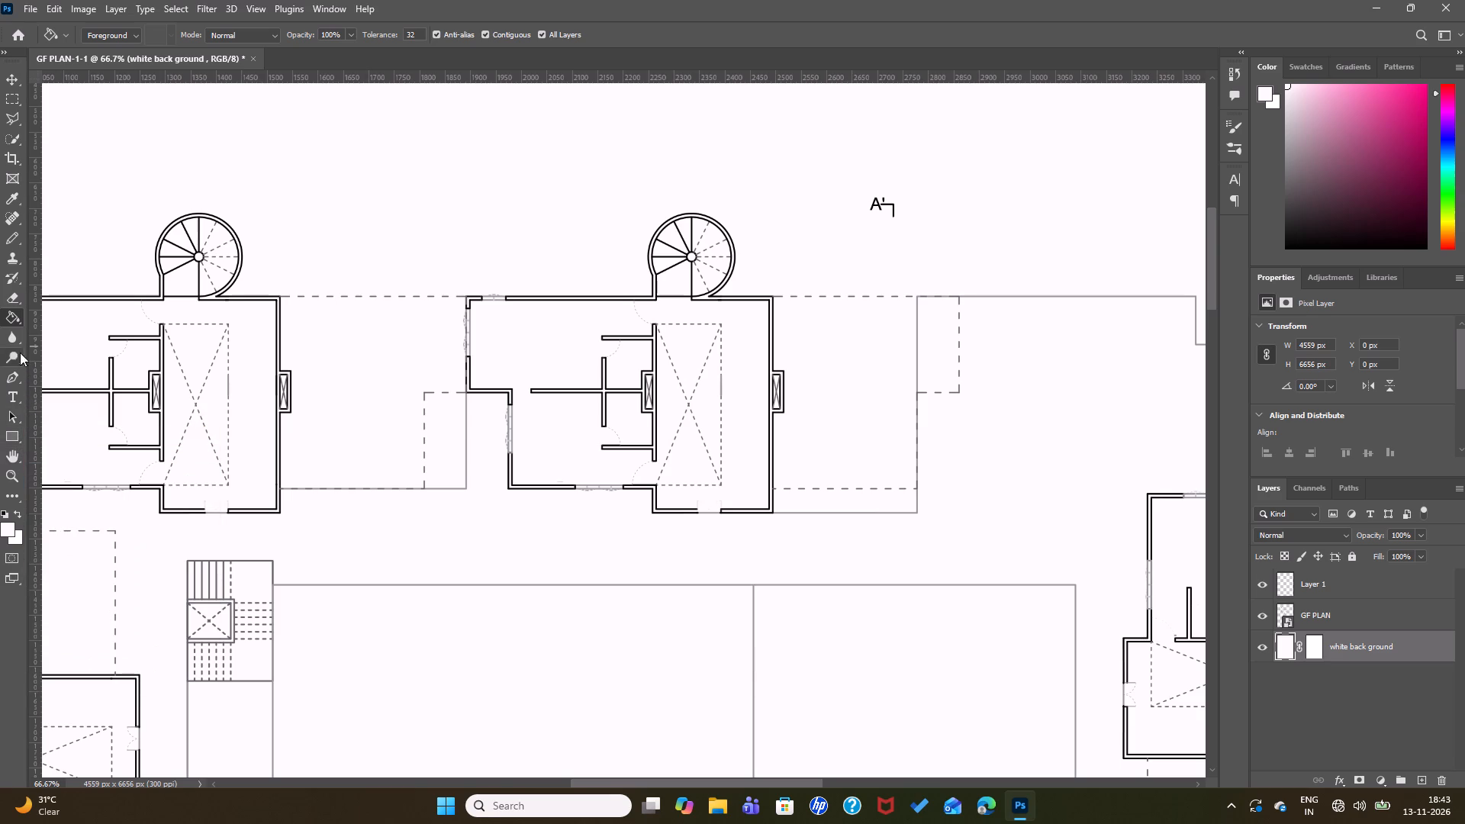
{"action": "left_click", "coordinate": [18, 320]}
{"action": "left_click", "coordinate": [1346, 588]}
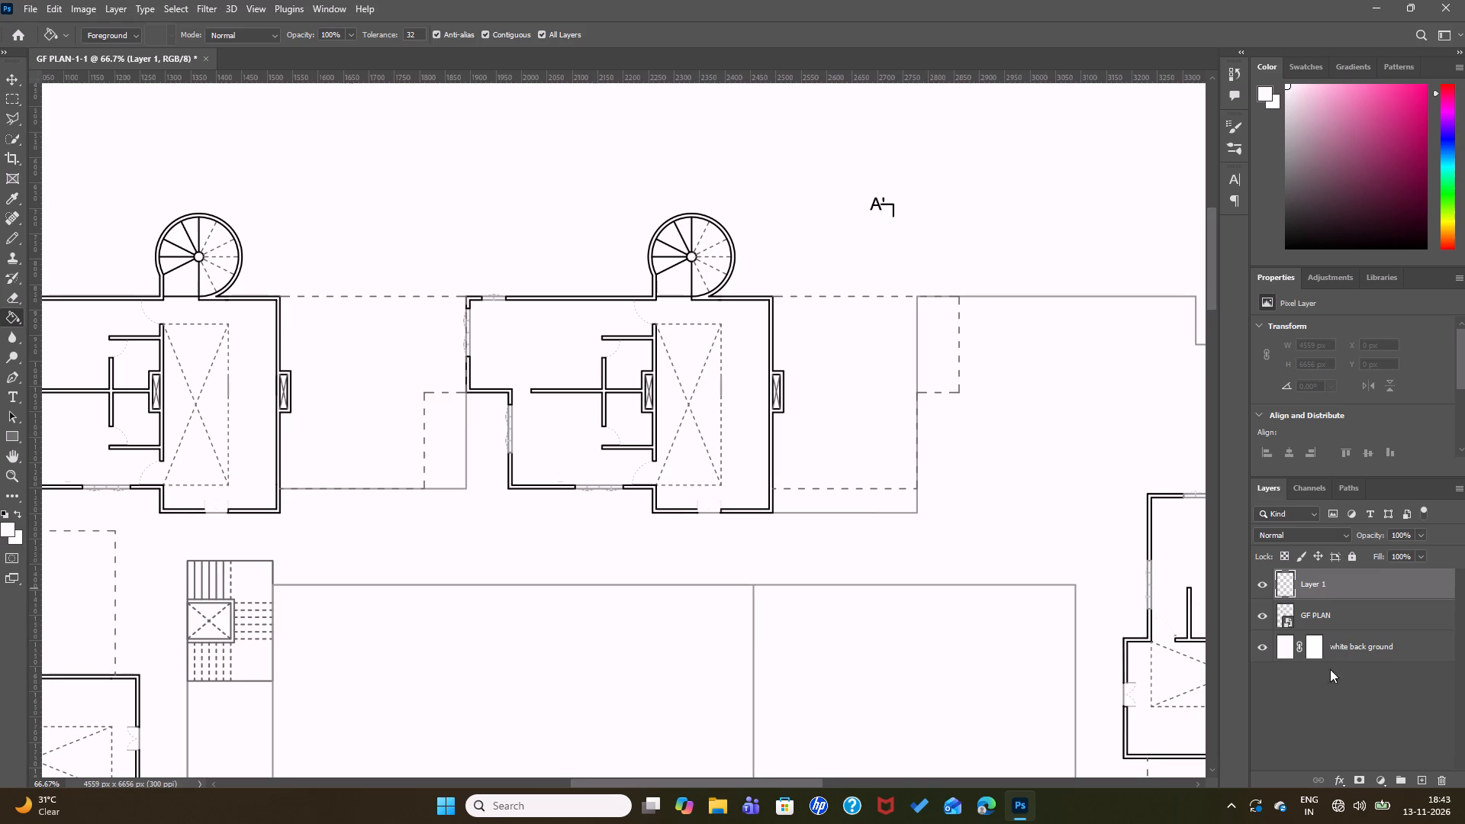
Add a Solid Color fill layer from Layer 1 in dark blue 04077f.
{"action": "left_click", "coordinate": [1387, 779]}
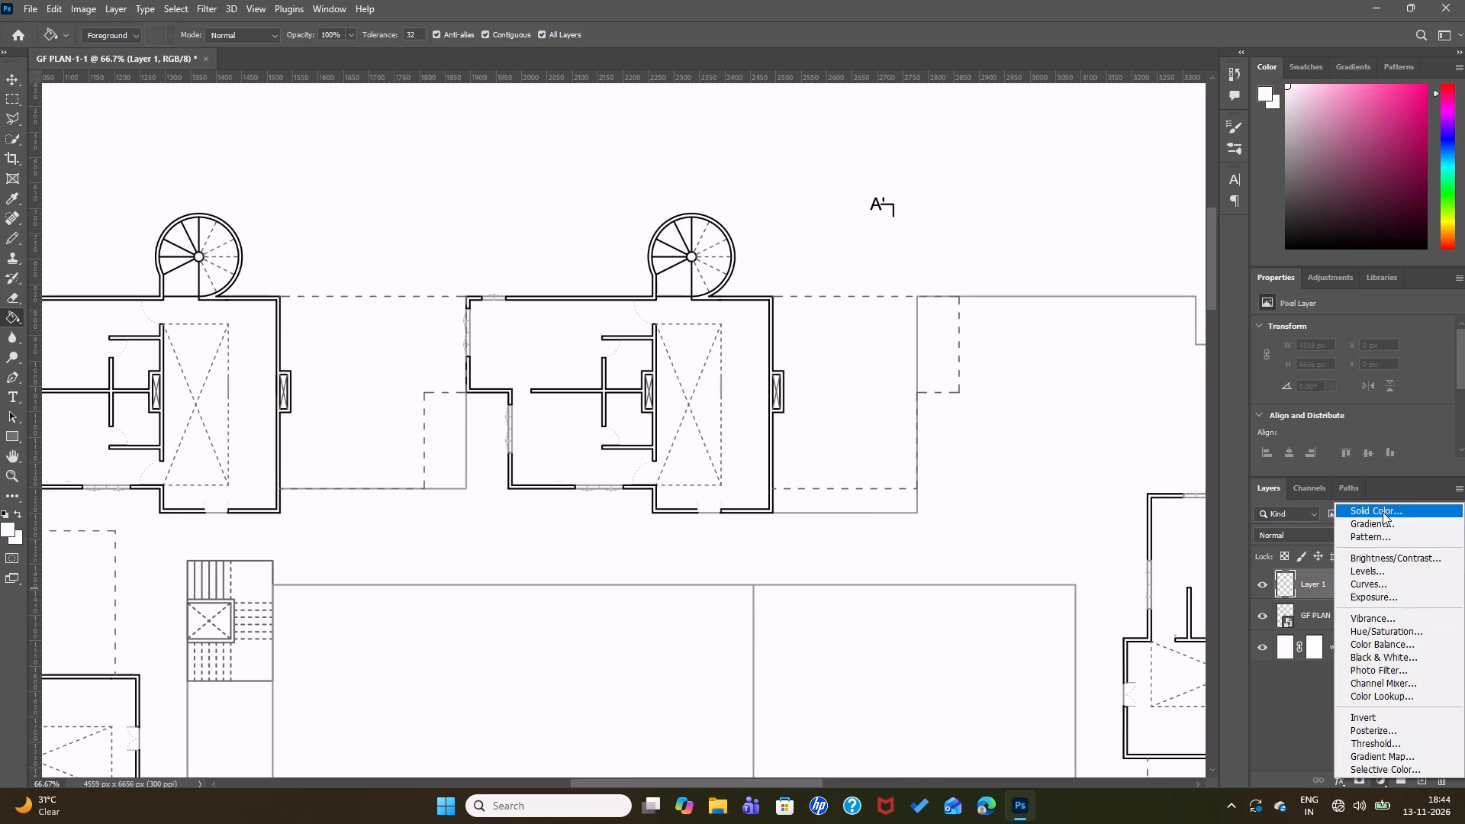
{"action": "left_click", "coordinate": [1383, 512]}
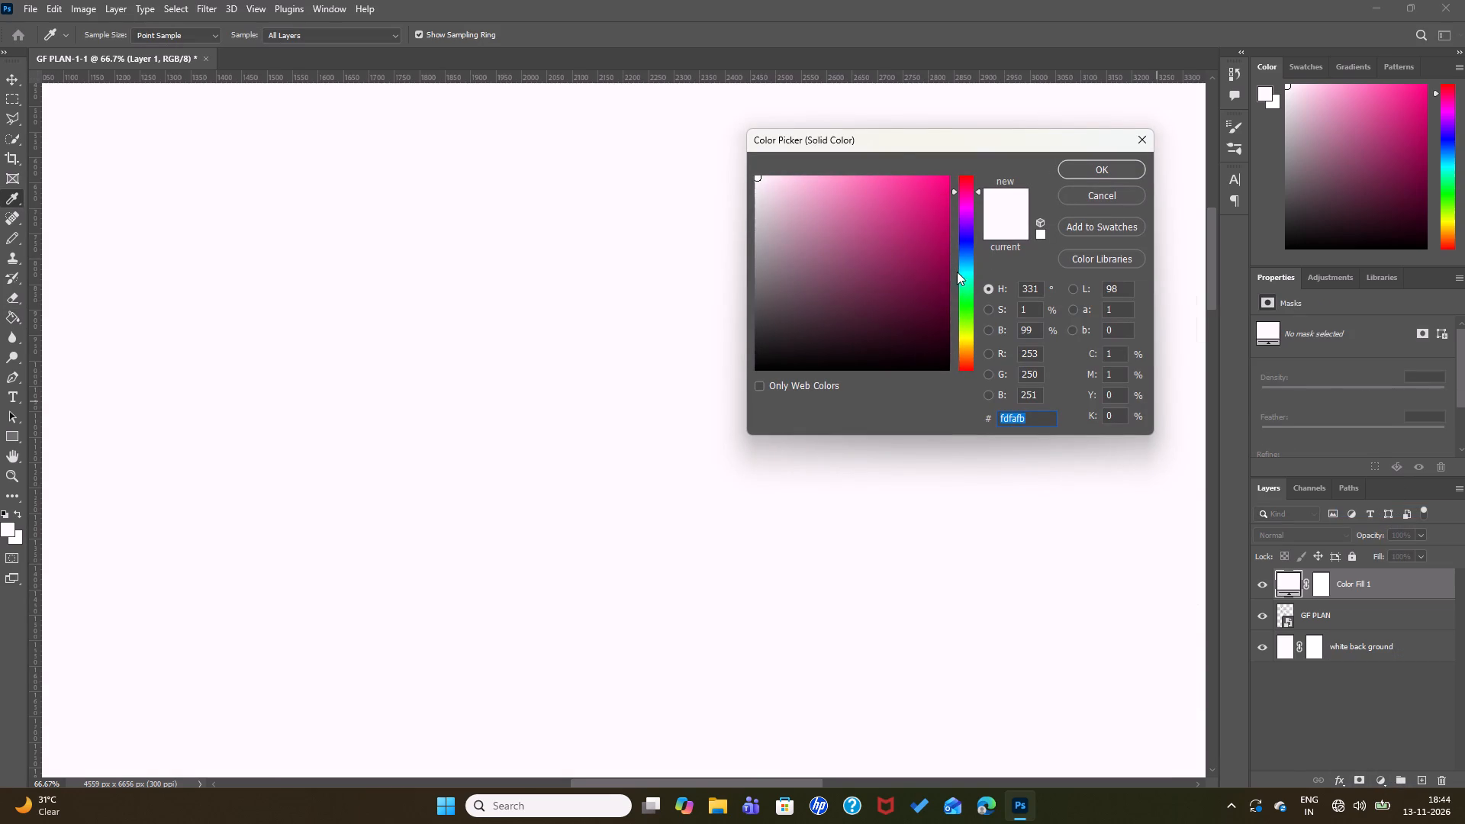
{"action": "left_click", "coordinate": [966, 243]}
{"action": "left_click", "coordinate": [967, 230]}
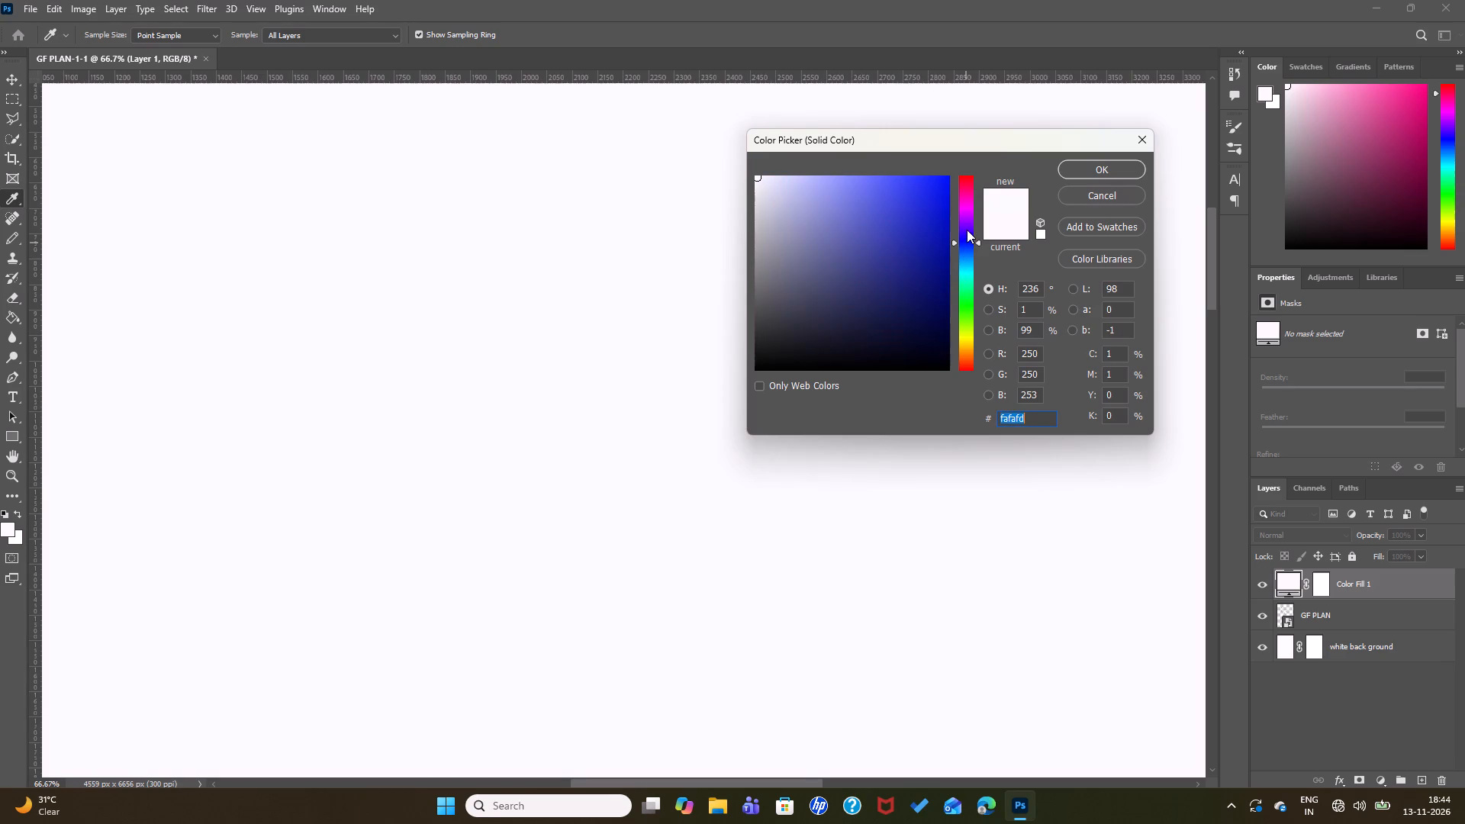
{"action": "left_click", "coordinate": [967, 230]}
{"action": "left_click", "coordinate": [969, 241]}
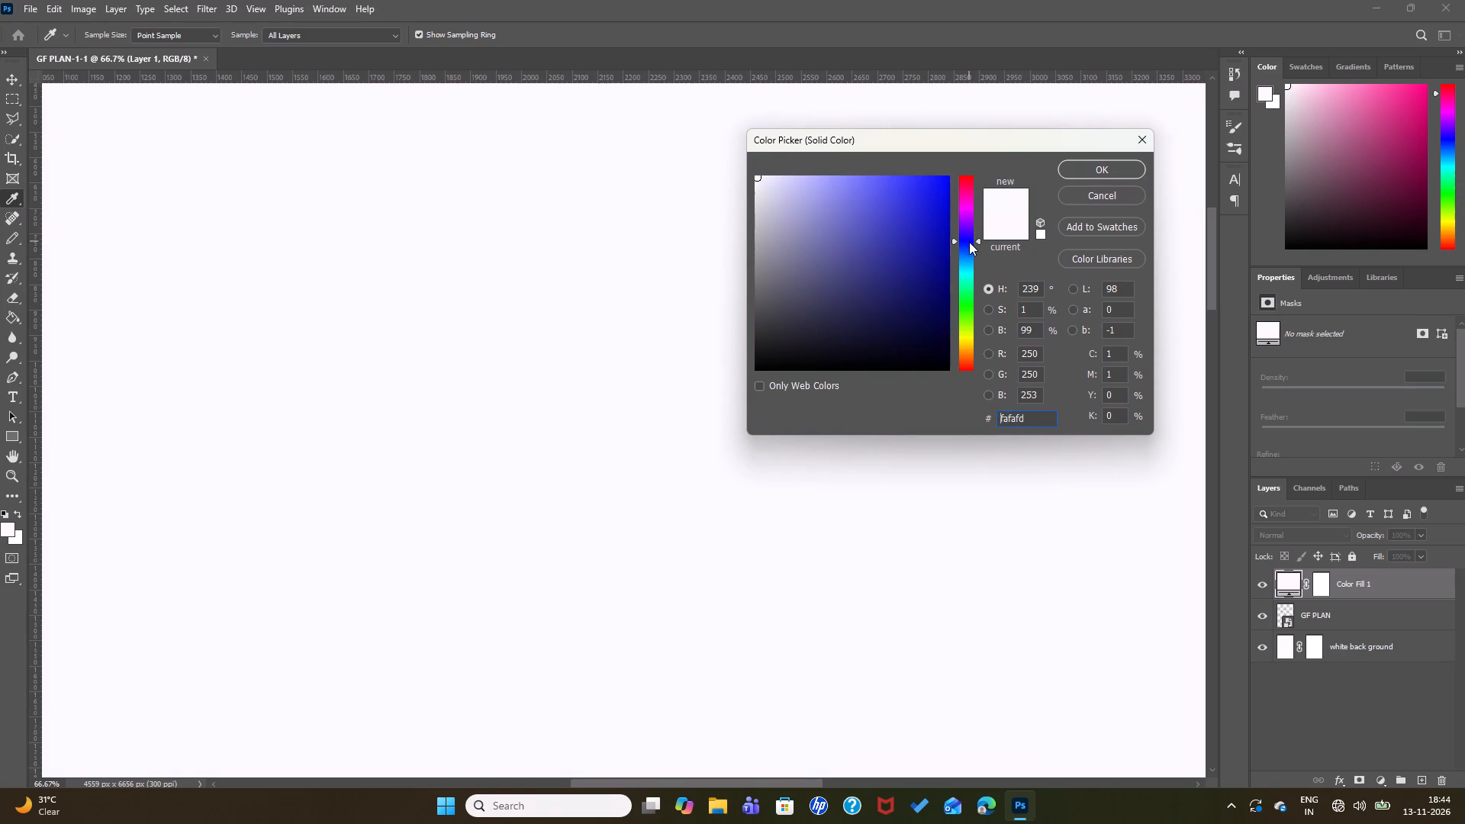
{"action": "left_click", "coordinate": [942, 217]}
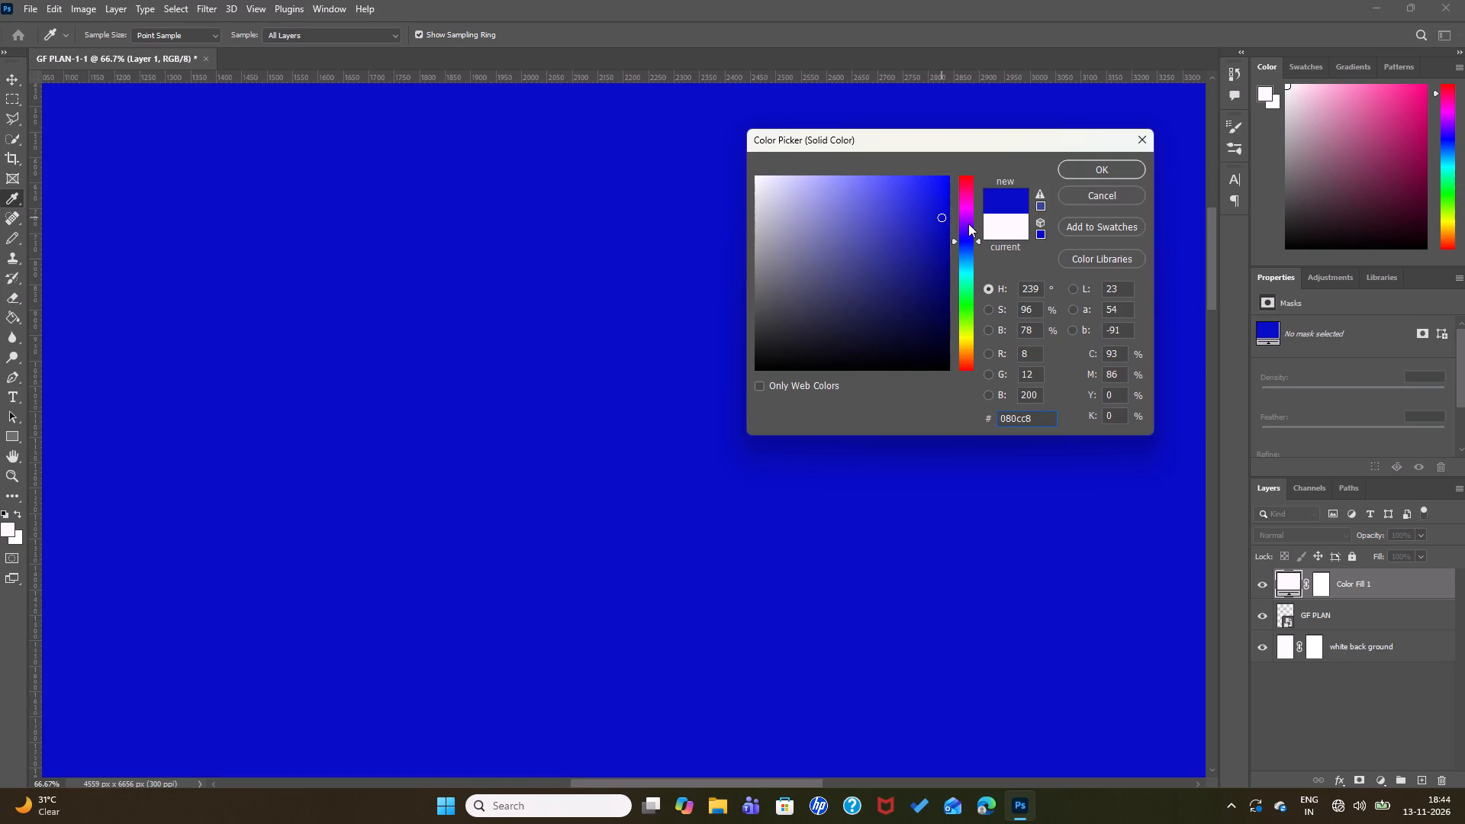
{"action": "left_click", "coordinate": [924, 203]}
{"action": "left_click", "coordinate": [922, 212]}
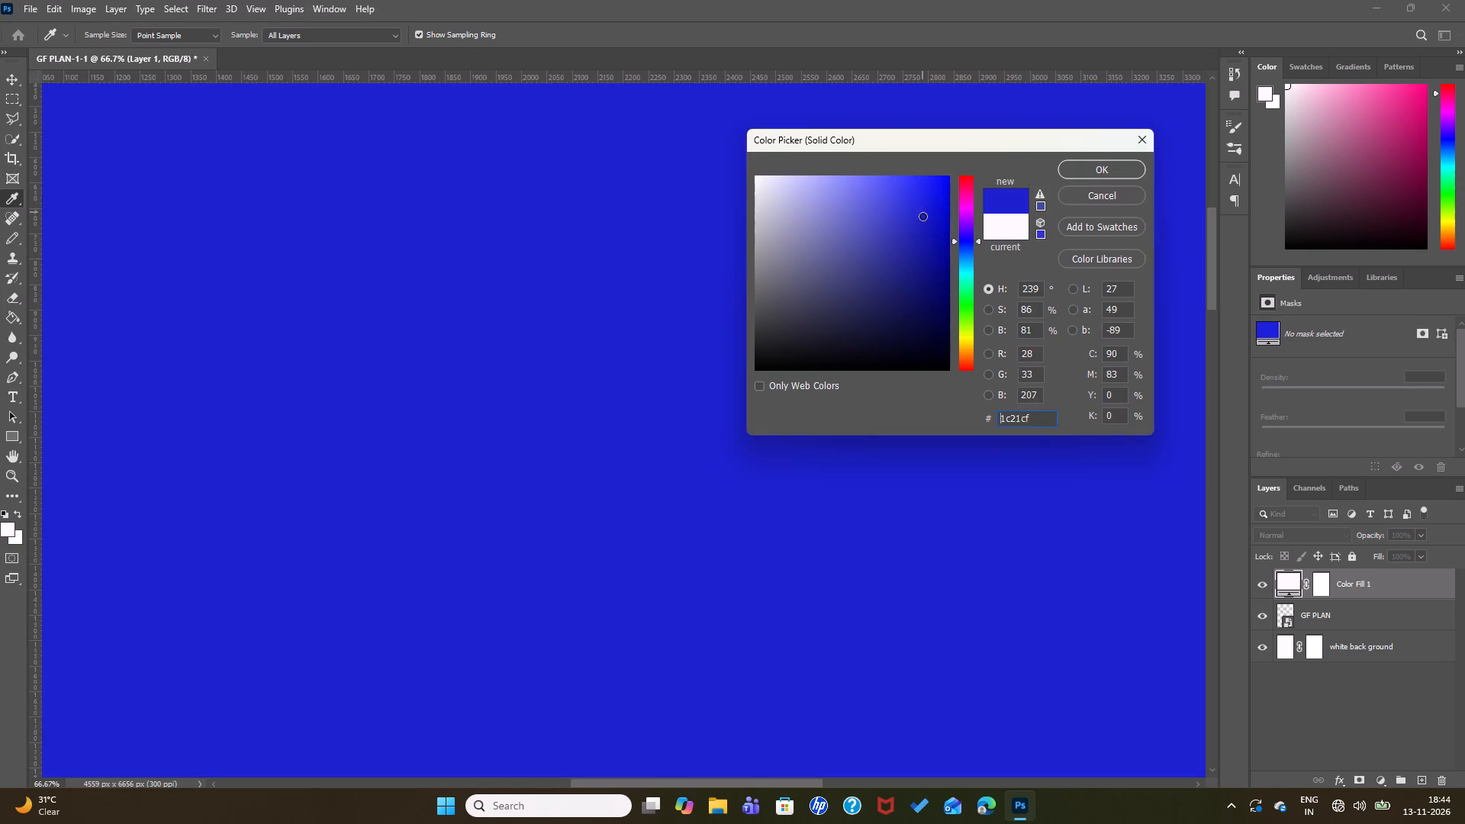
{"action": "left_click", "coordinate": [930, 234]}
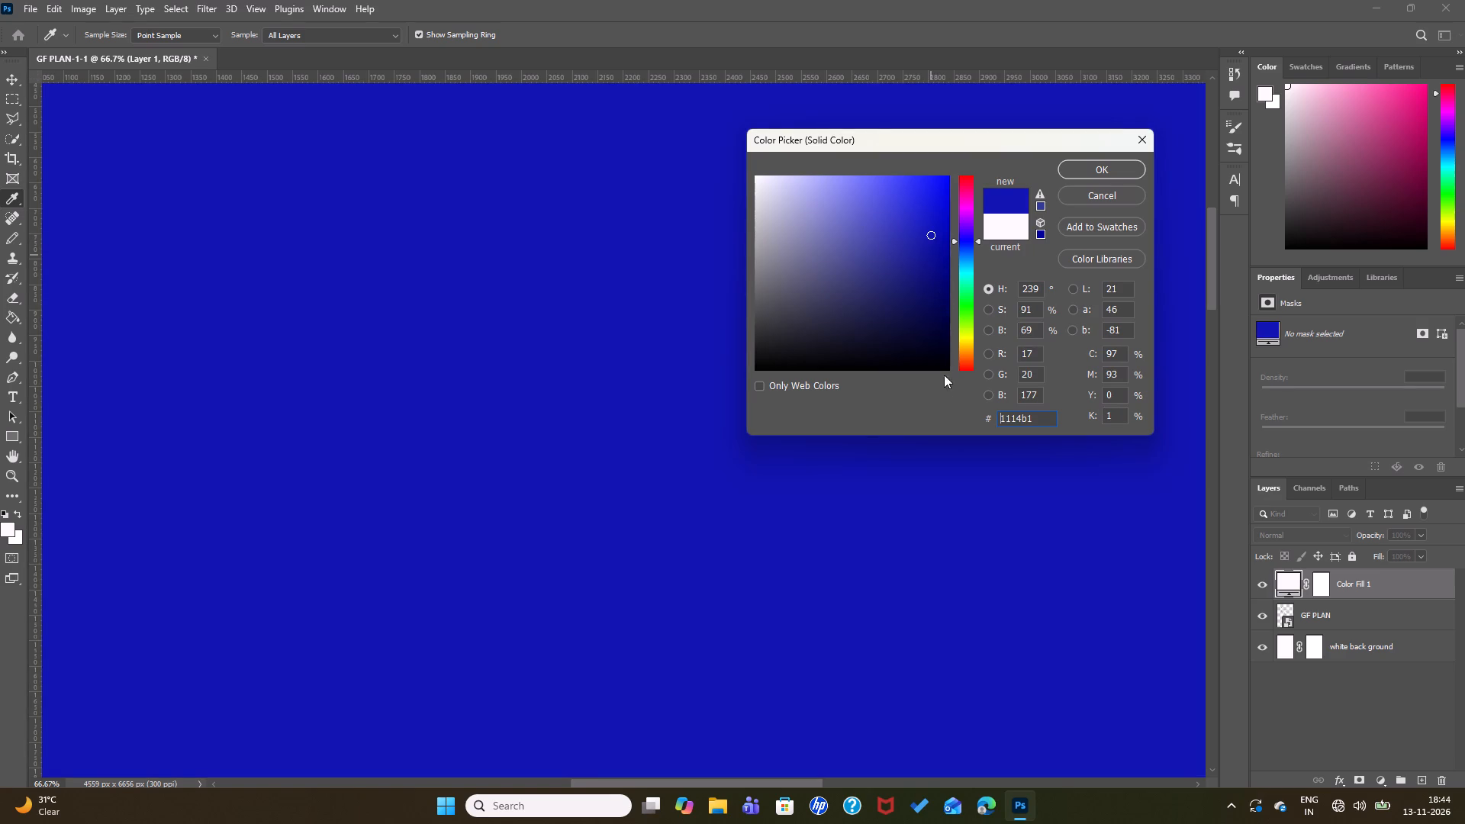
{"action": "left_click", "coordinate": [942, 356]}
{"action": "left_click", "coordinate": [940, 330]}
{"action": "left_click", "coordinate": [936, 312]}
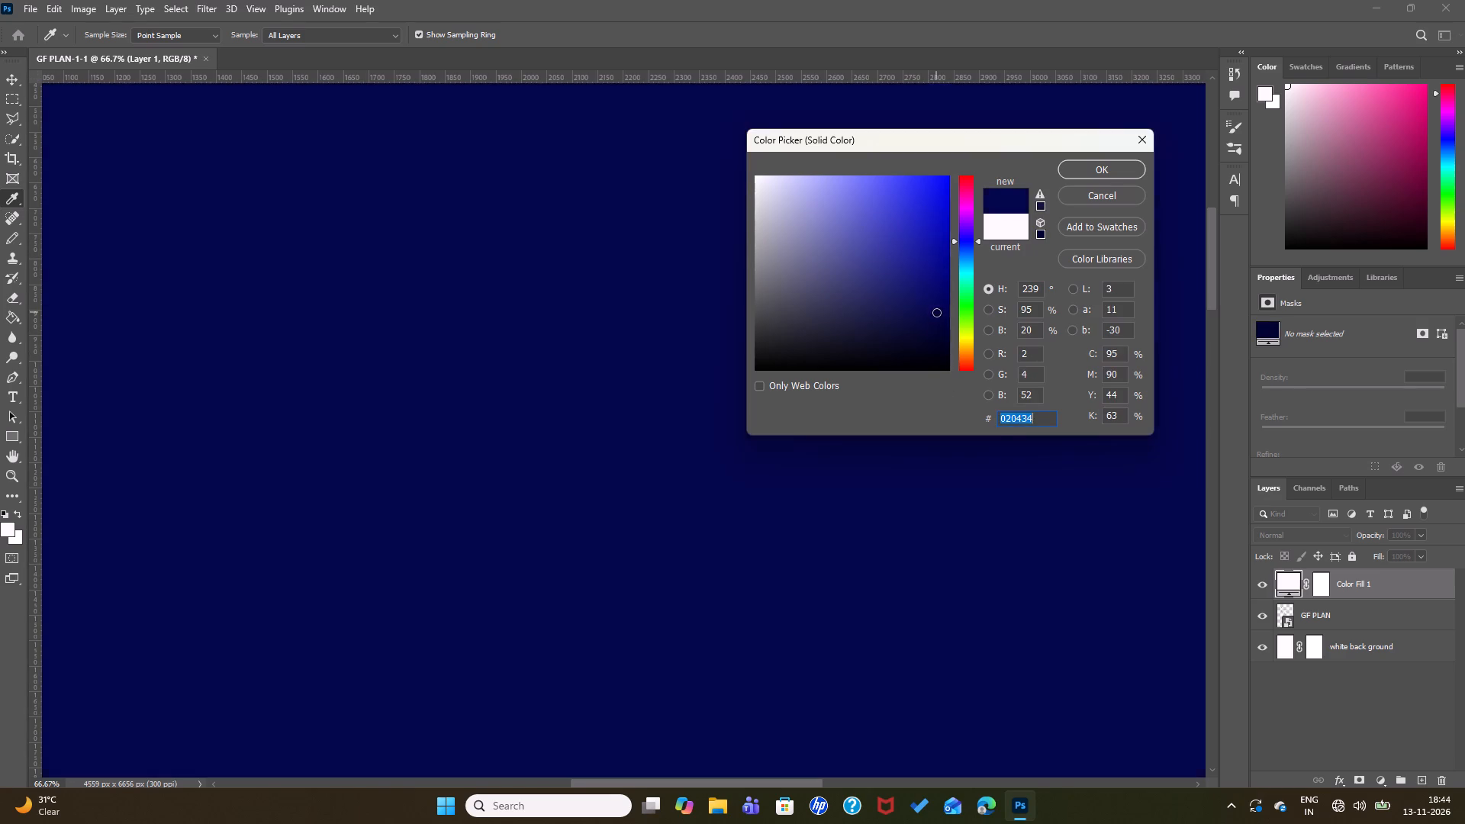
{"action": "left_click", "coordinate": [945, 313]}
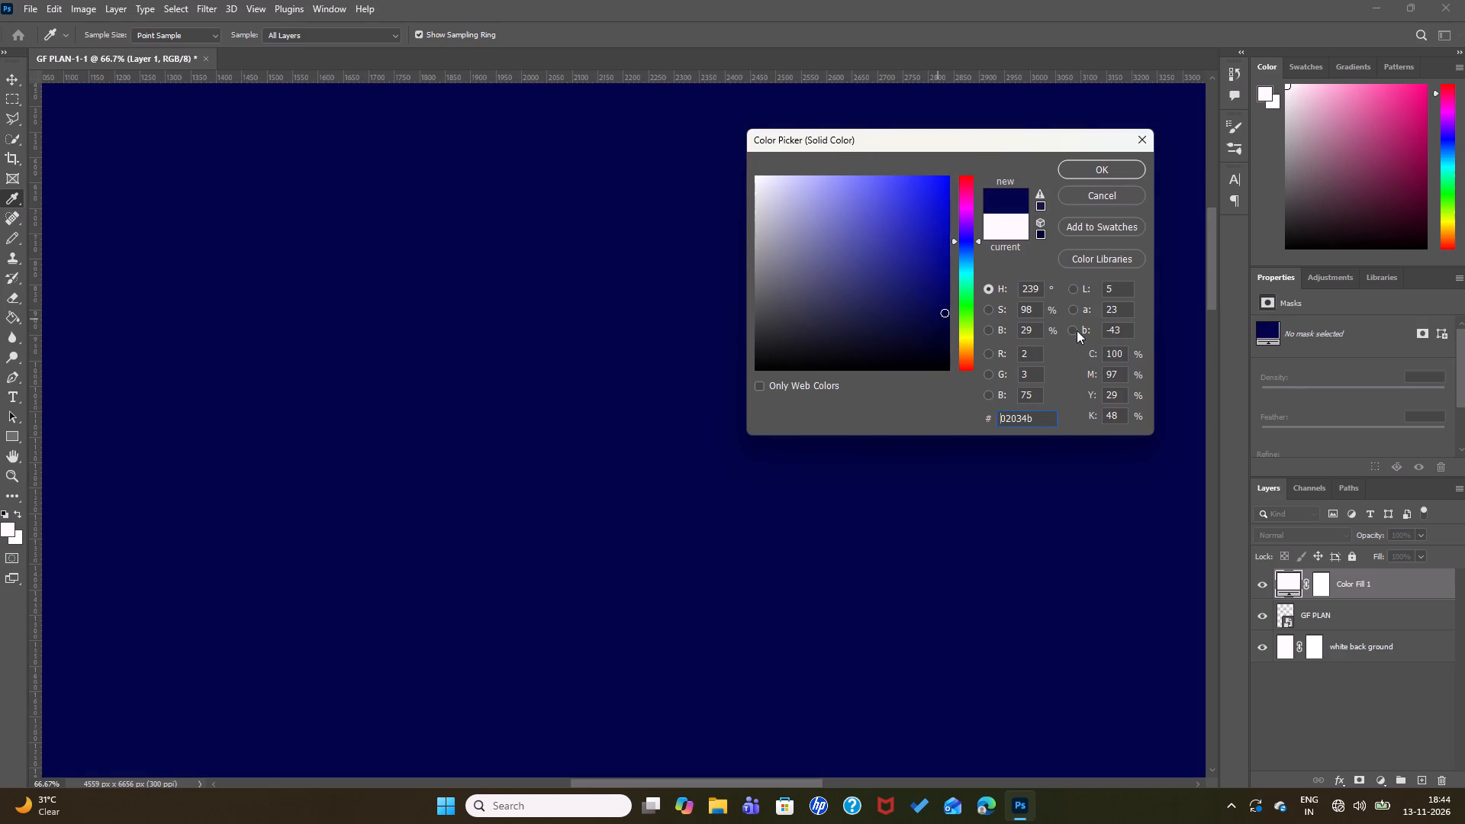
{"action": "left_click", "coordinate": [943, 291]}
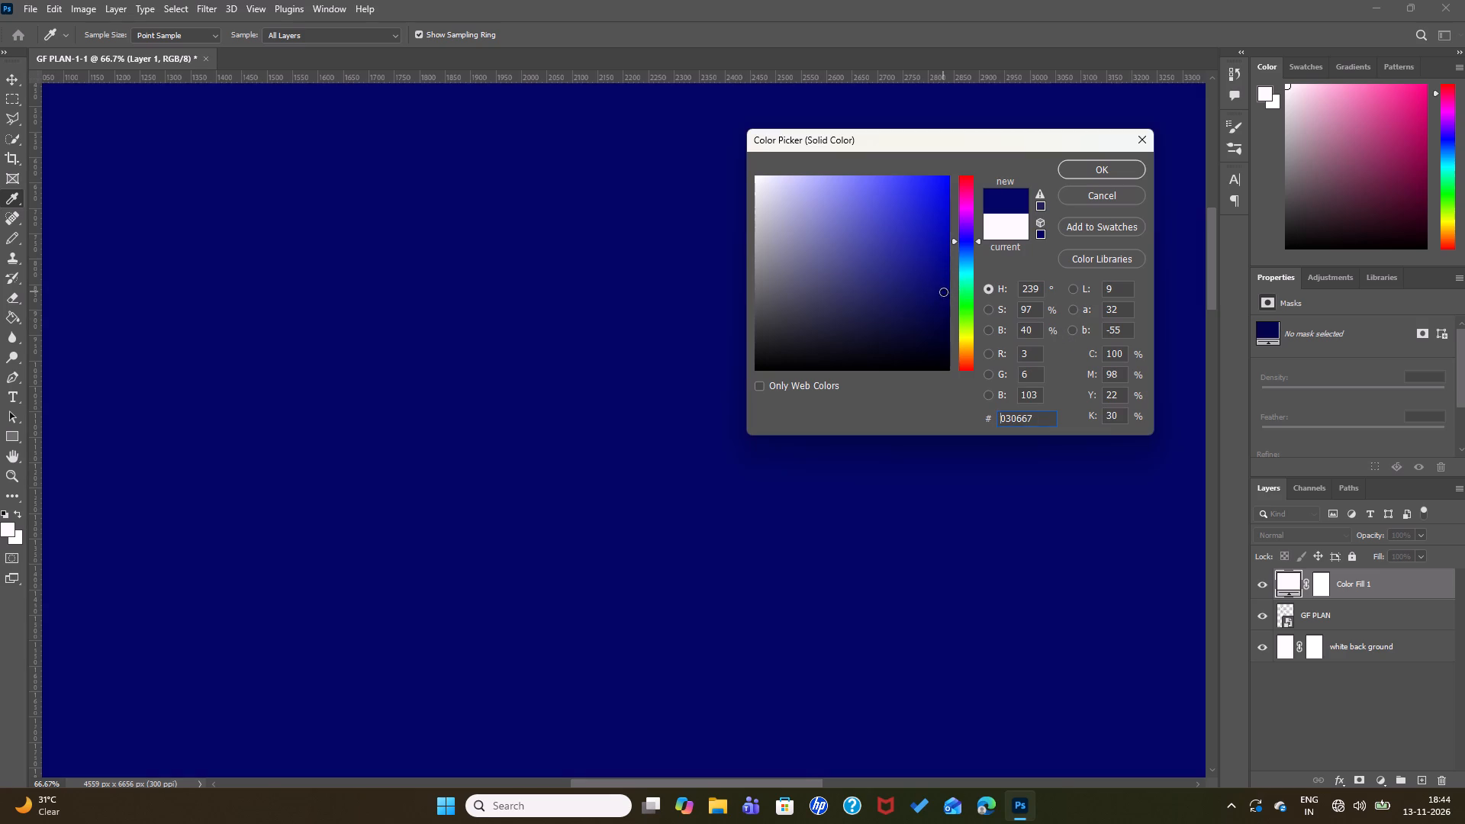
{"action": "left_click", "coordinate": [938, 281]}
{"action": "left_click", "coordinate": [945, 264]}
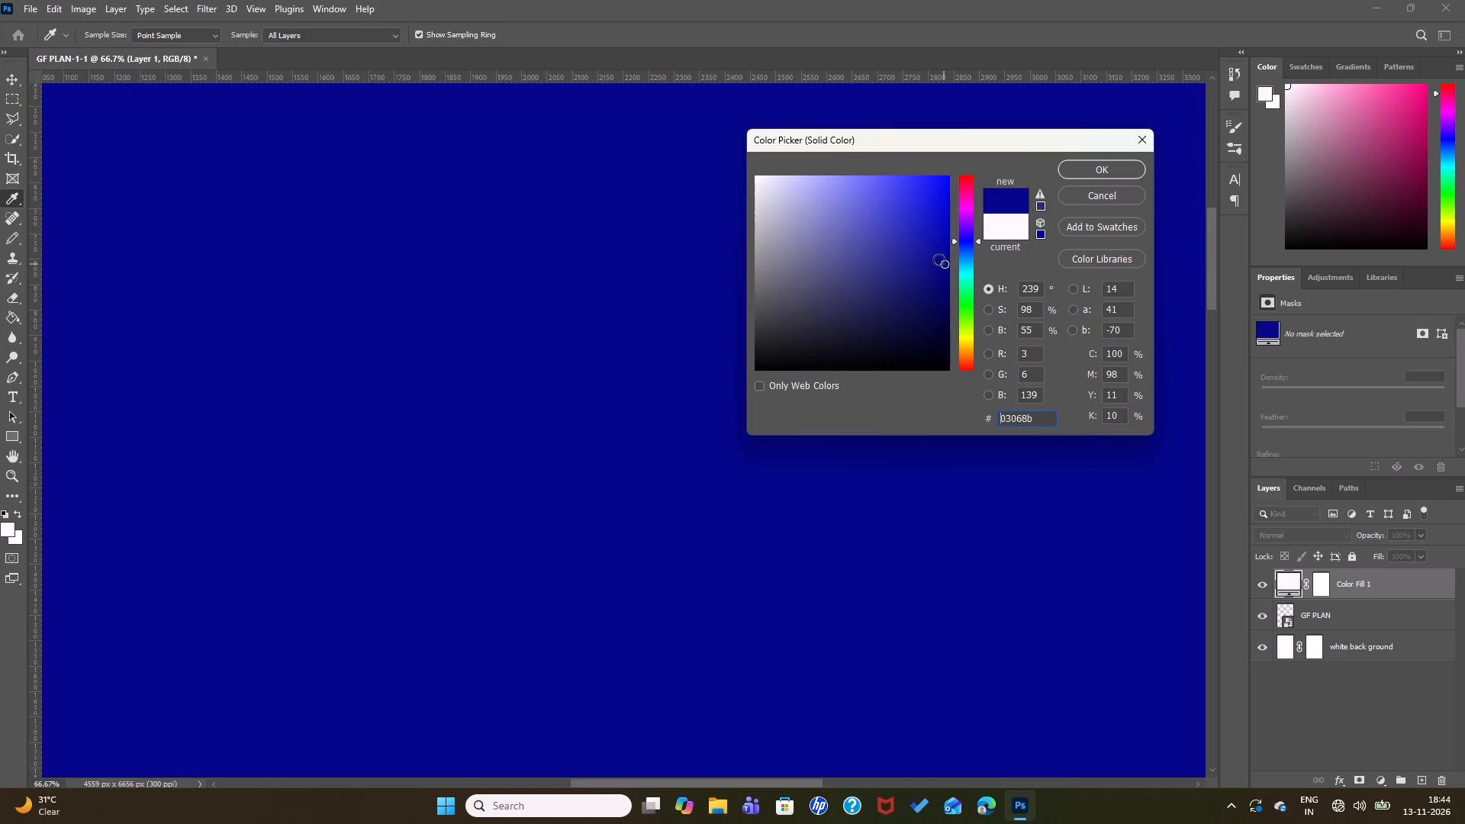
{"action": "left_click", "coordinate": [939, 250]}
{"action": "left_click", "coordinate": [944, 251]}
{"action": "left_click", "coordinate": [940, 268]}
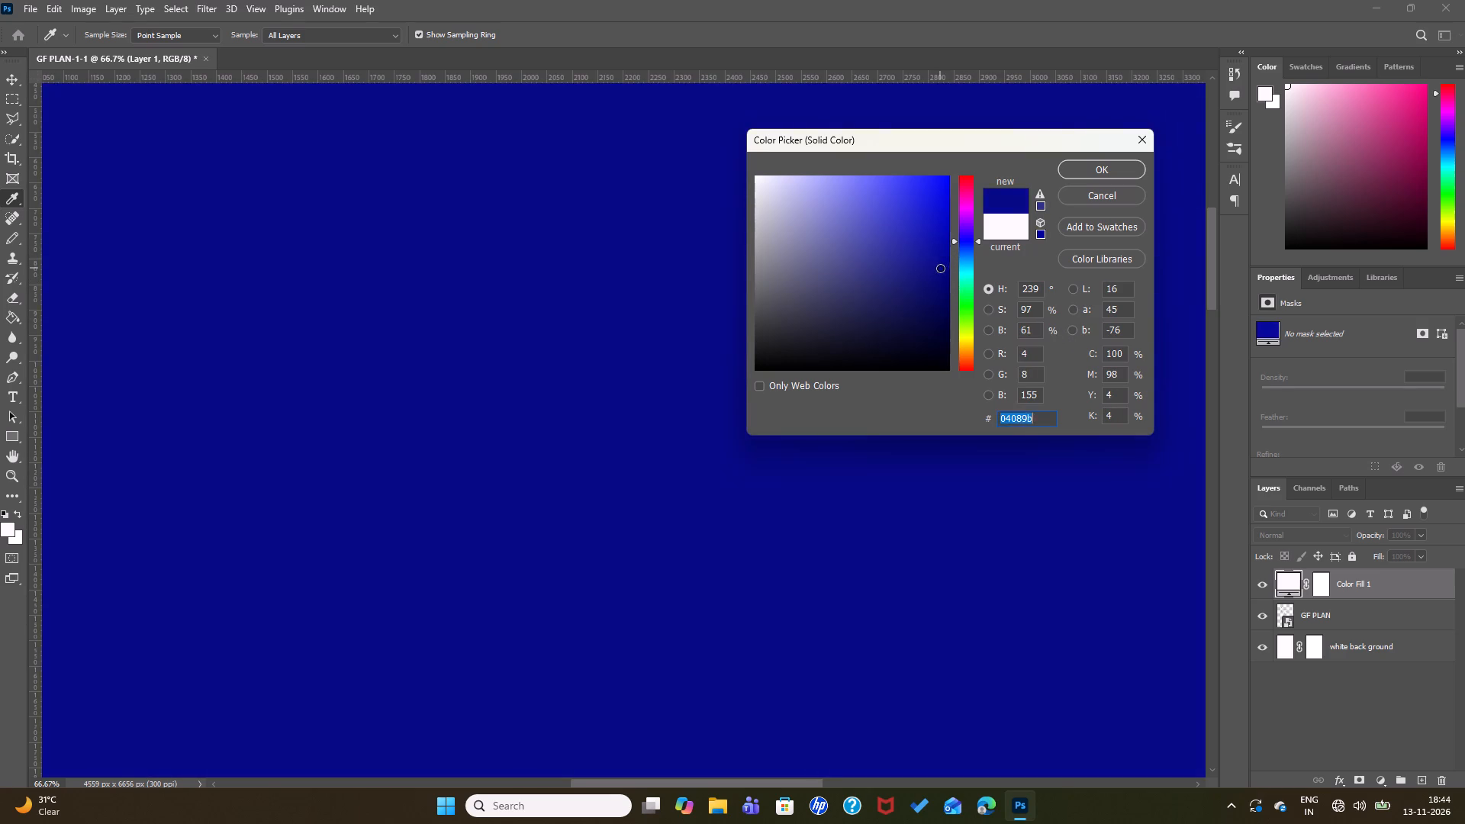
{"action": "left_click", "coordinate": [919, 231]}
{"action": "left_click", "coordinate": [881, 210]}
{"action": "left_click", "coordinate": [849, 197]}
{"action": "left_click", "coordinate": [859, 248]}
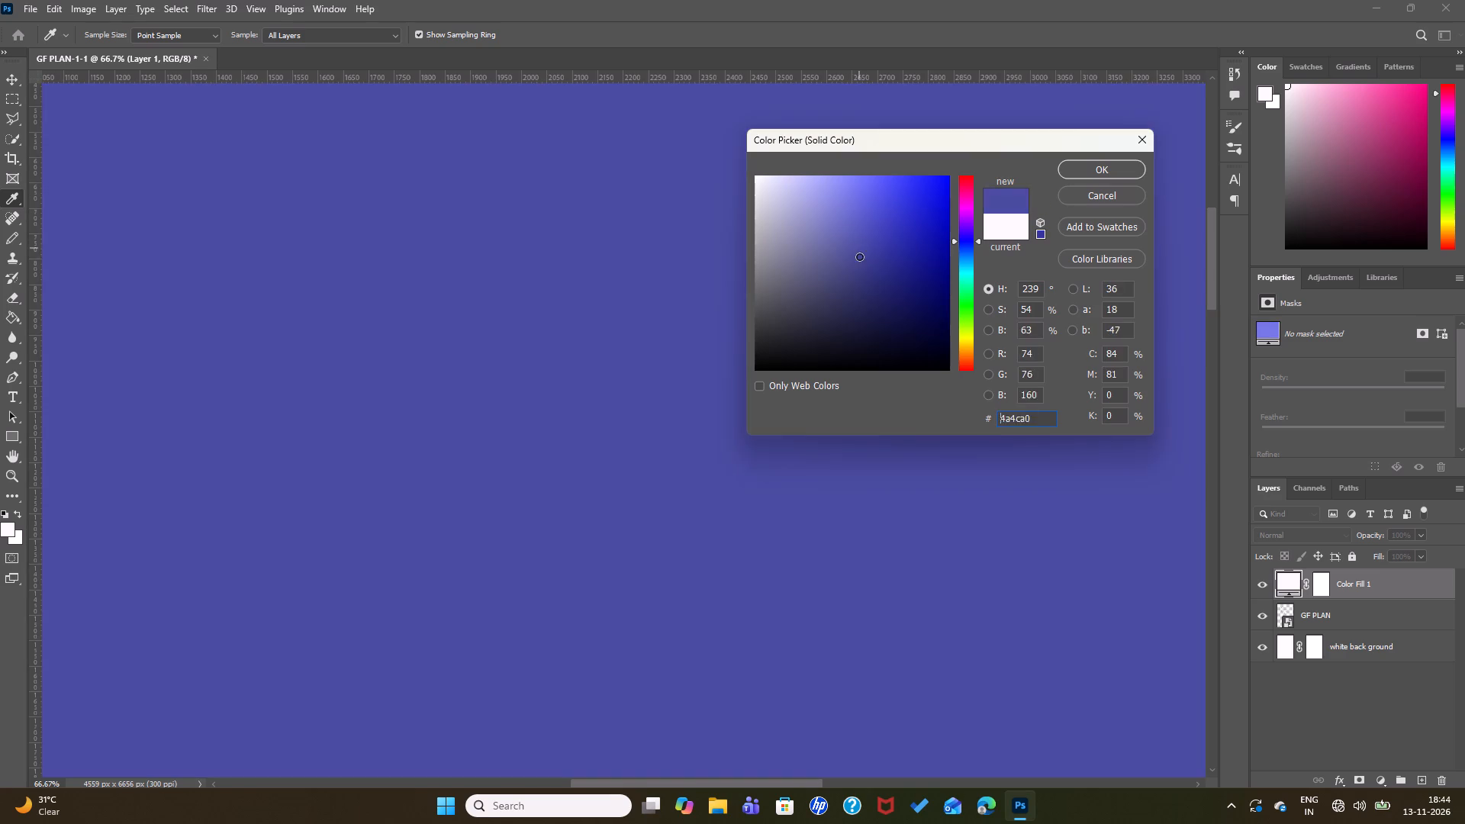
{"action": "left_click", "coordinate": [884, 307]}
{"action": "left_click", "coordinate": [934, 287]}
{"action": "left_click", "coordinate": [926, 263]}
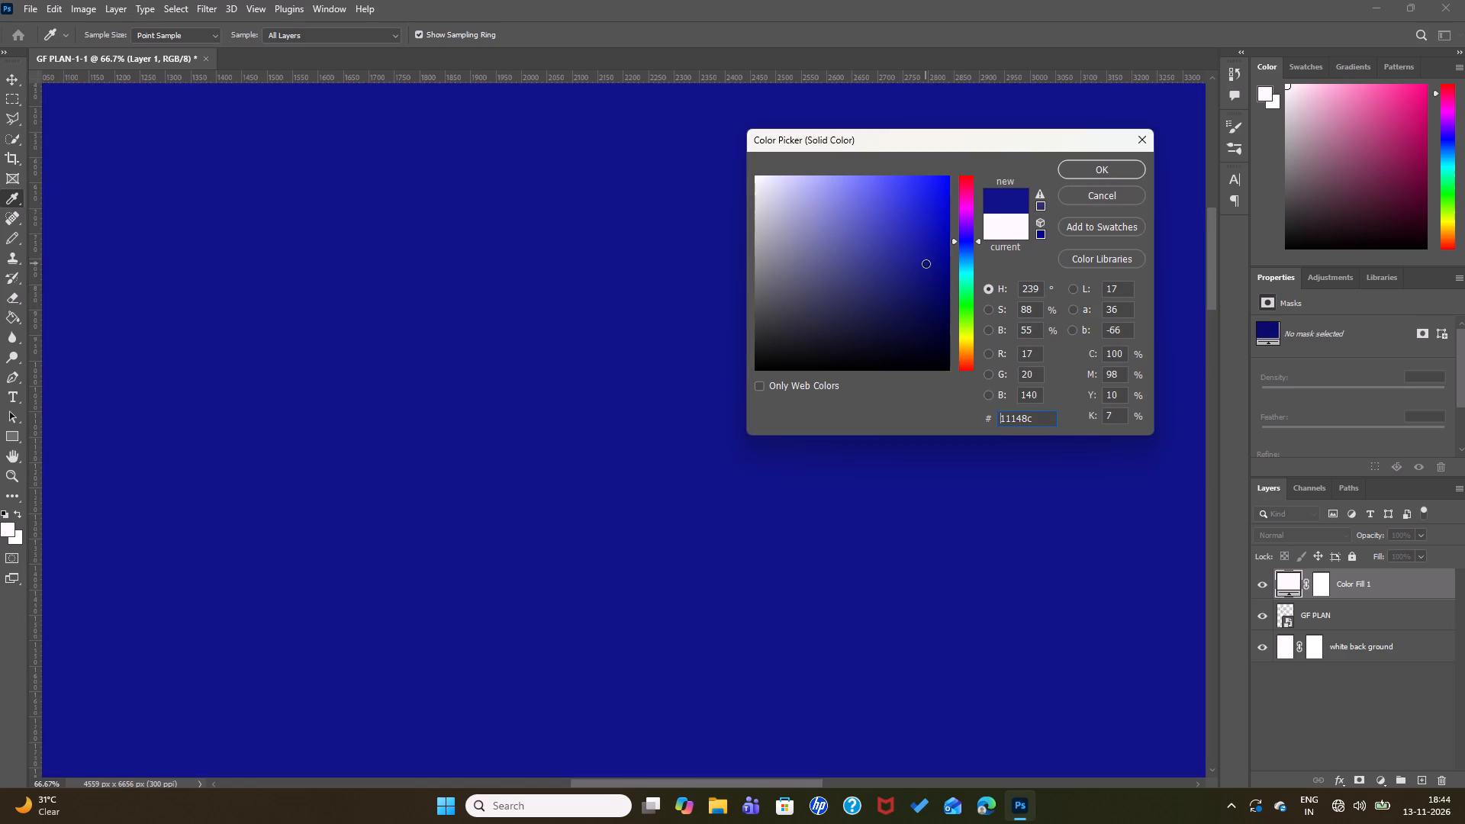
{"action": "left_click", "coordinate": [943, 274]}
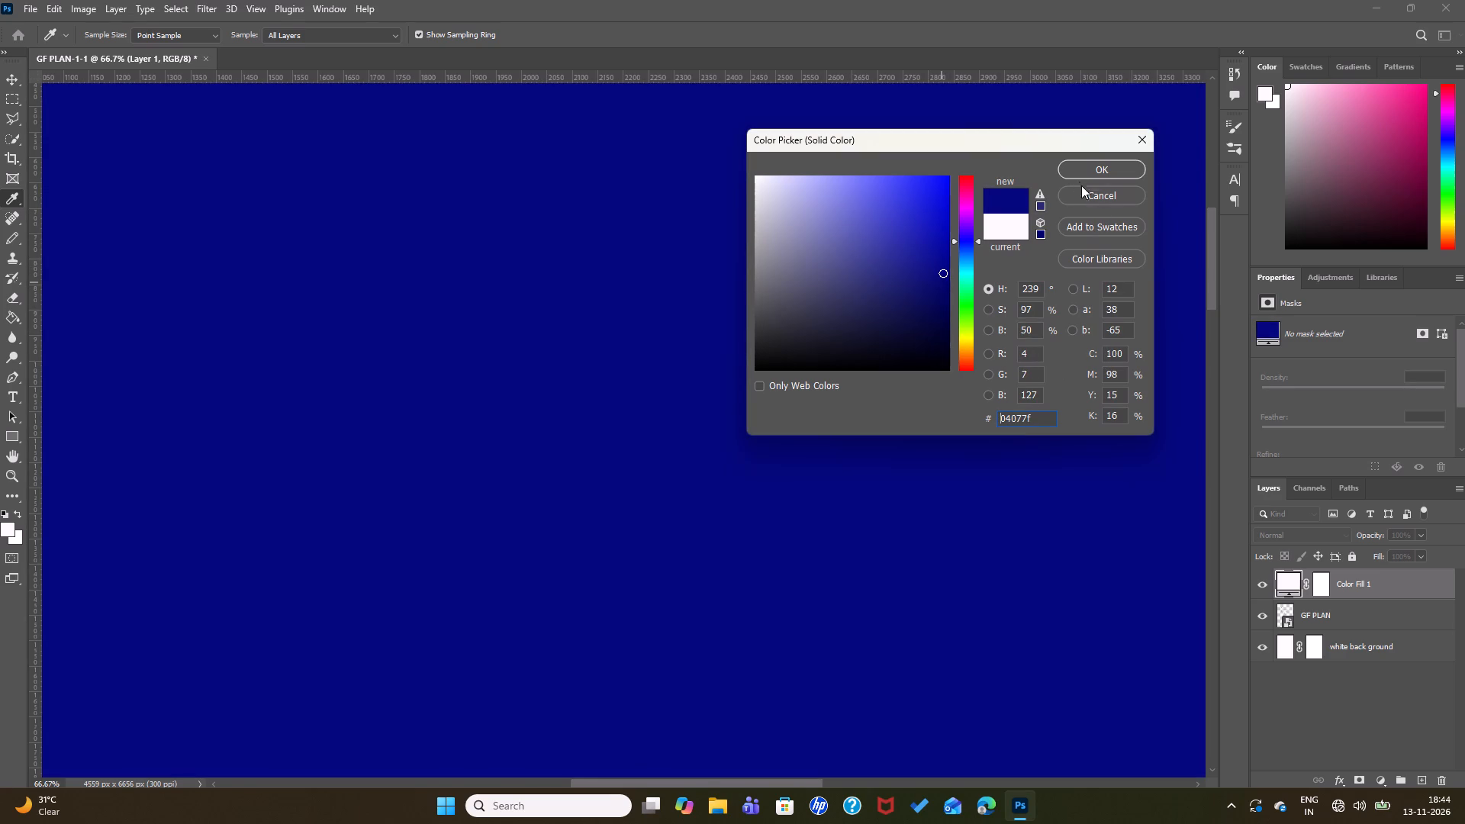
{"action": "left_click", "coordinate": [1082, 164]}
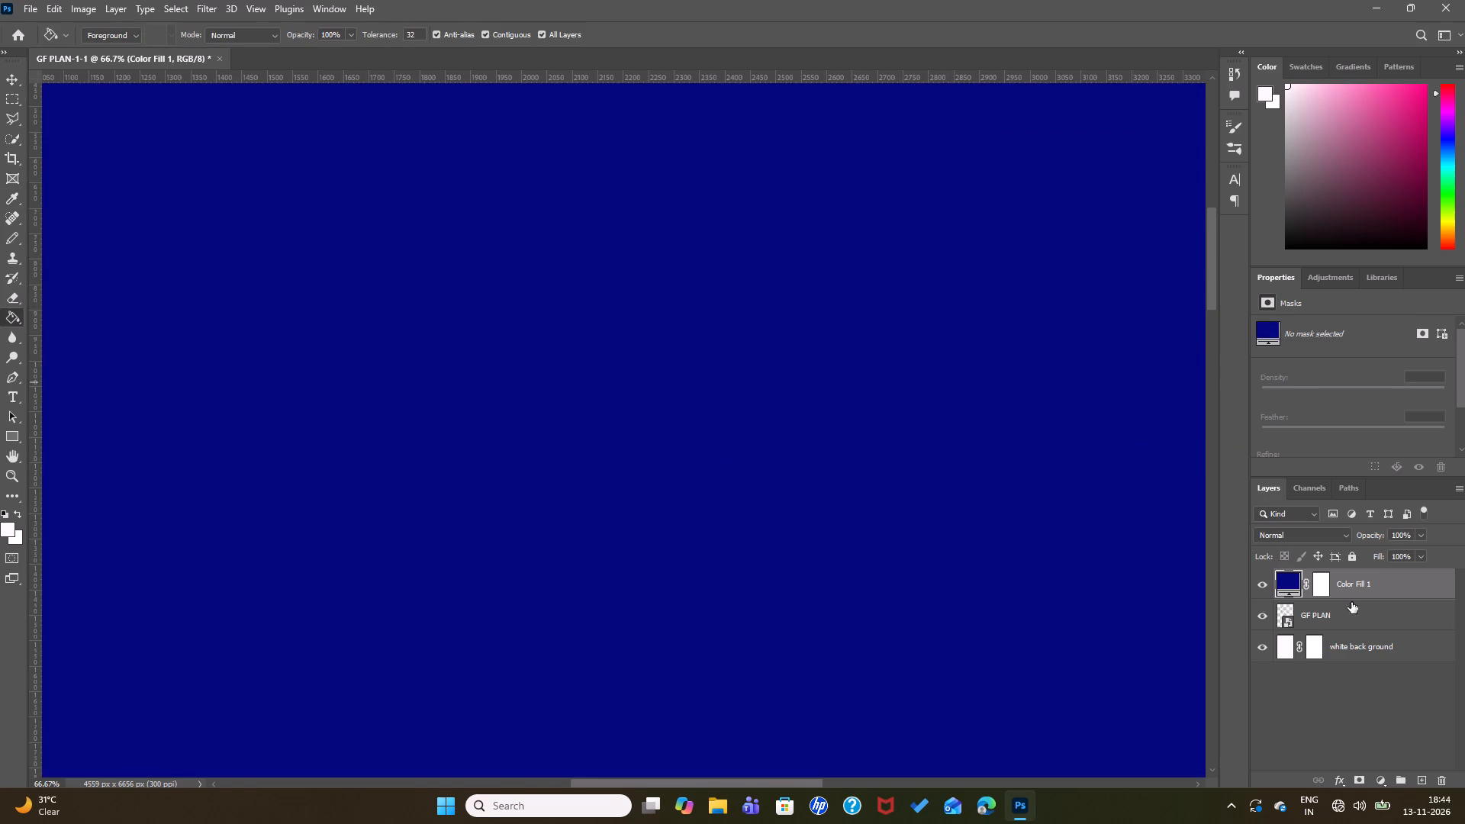
Set the foreground colour to a dark blue matching the solid colour fill.
{"action": "left_click", "coordinate": [1267, 329]}
{"action": "left_click_drag", "start_coordinate": [1270, 330], "coordinate": [1257, 229]}
{"action": "left_click_drag", "start_coordinate": [1257, 229], "coordinate": [1263, 134]}
{"action": "left_click", "coordinate": [1443, 139]}
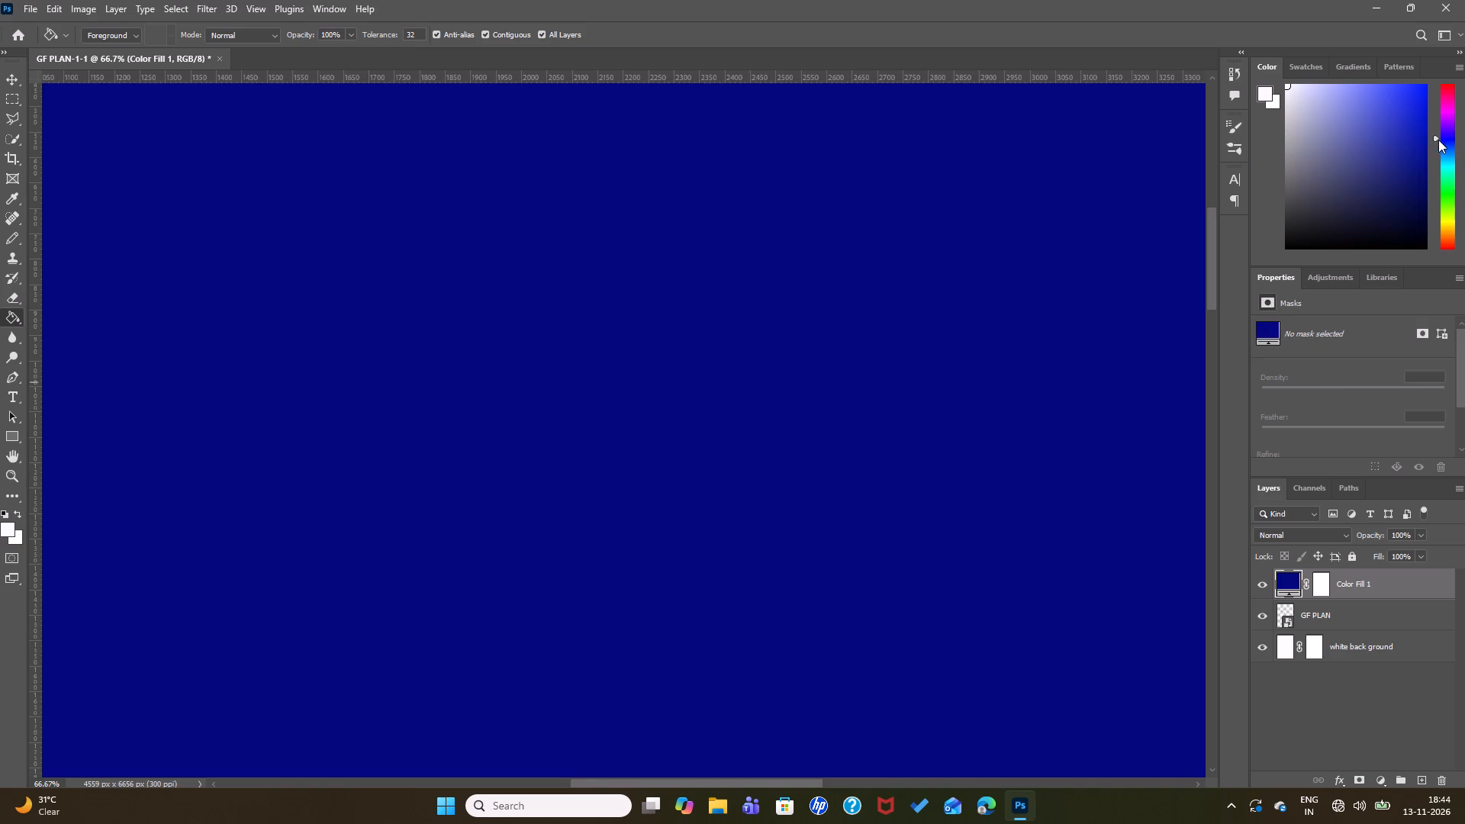
{"action": "left_click", "coordinate": [1423, 163]}
{"action": "left_click", "coordinate": [1420, 189]}
{"action": "left_click", "coordinate": [1420, 170]}
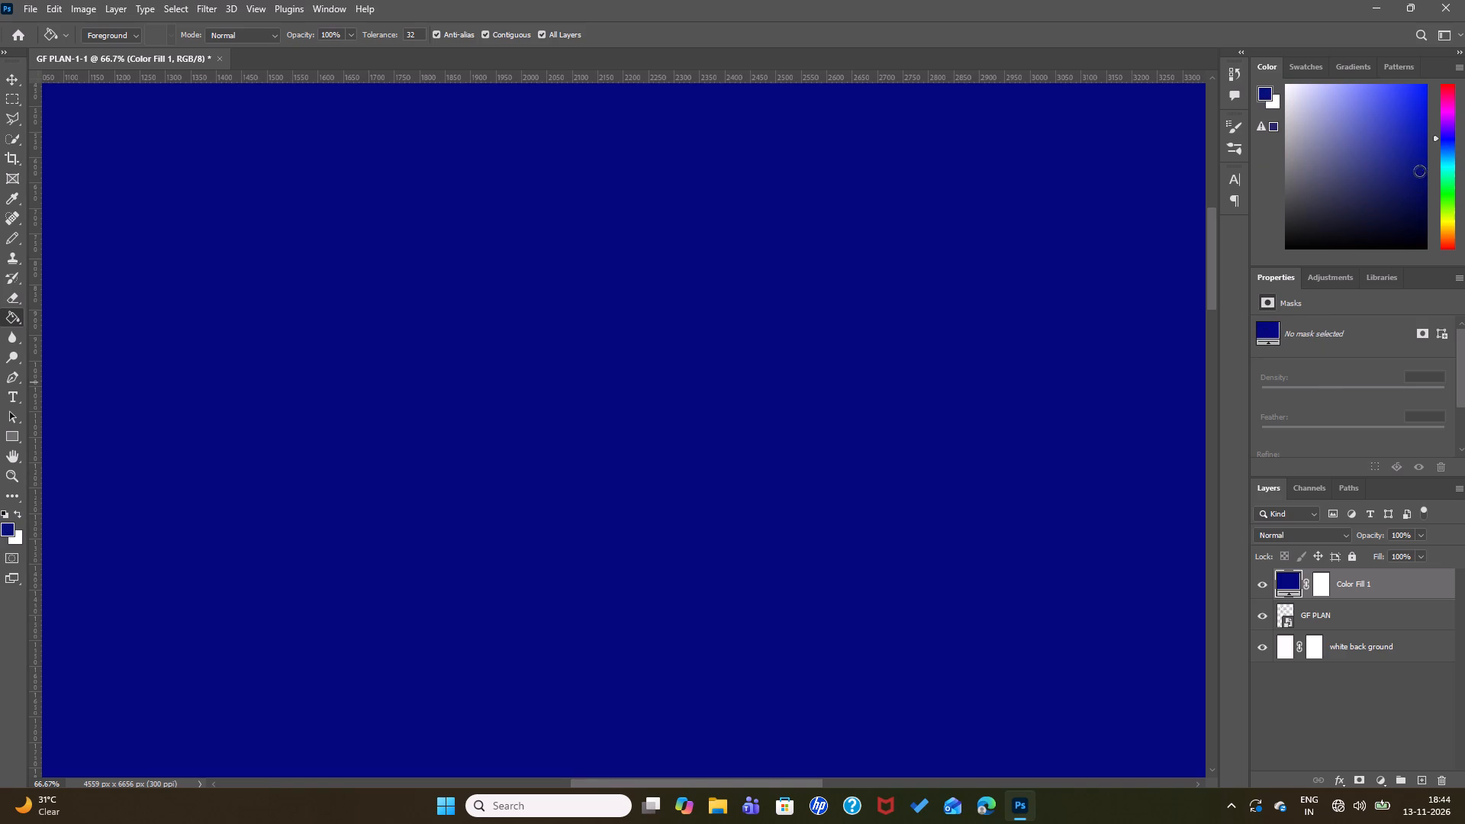
{"action": "left_click", "coordinate": [1418, 157]}
{"action": "key", "text": "Escape"}
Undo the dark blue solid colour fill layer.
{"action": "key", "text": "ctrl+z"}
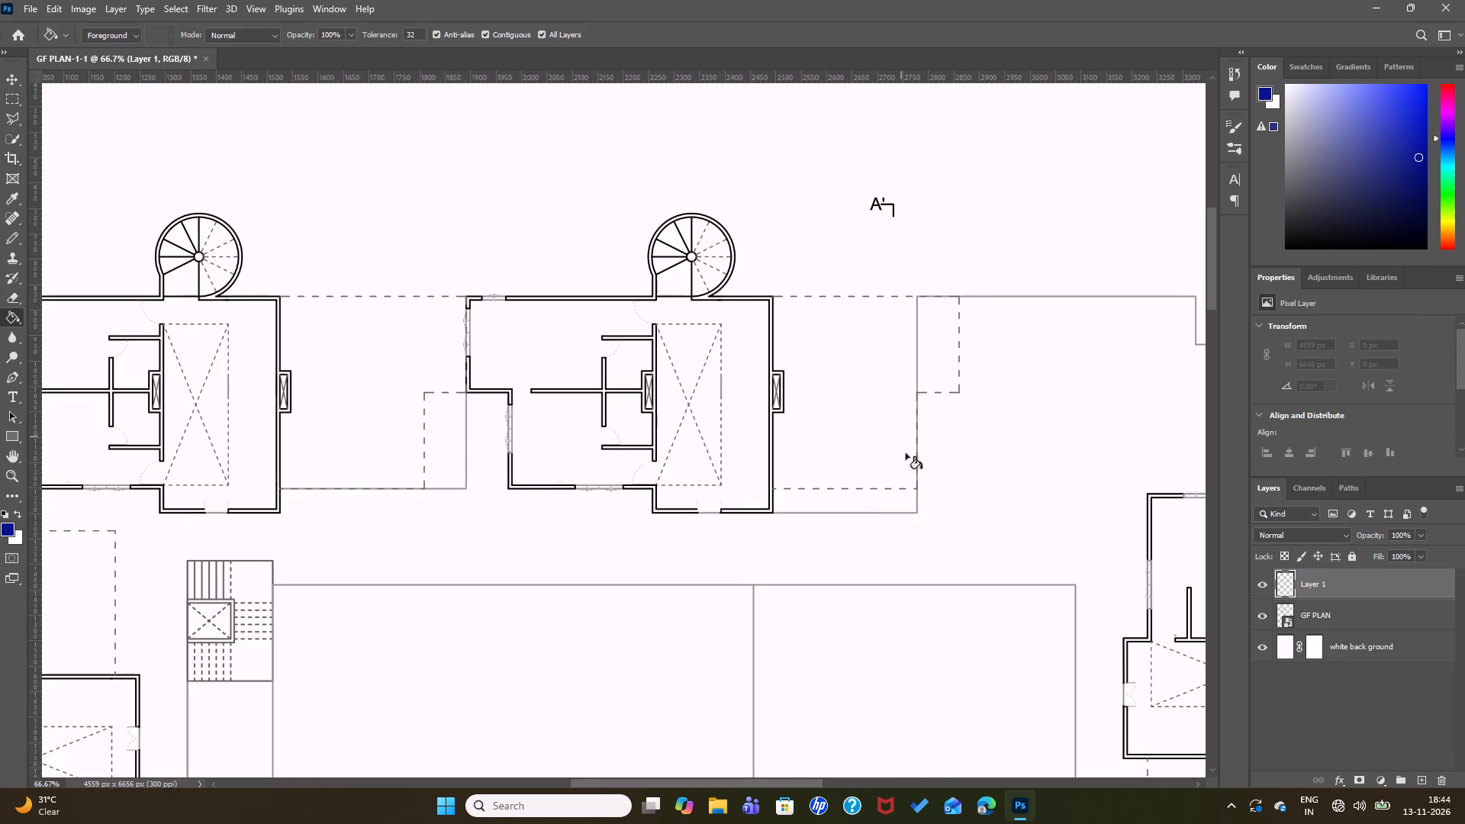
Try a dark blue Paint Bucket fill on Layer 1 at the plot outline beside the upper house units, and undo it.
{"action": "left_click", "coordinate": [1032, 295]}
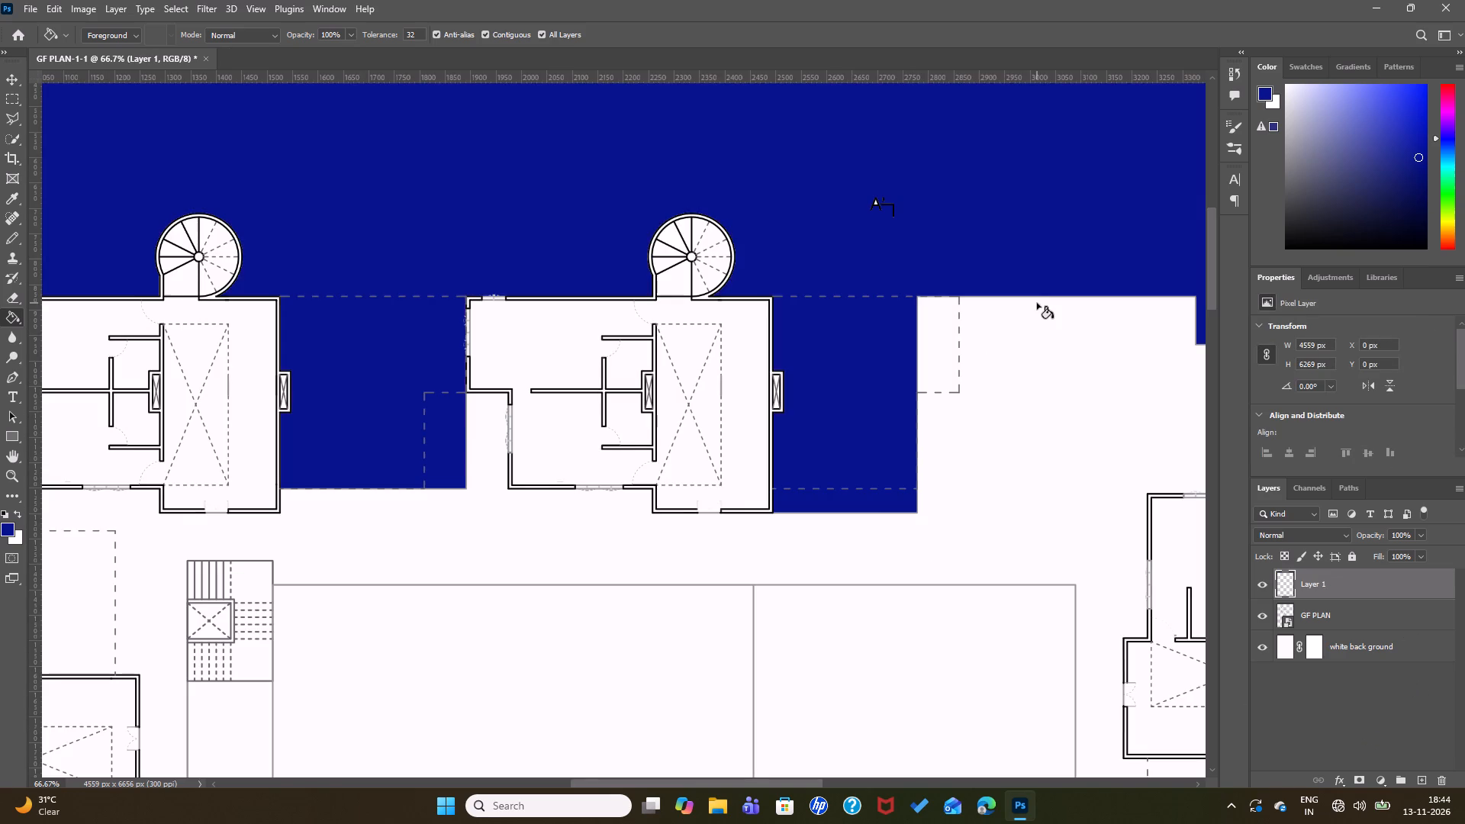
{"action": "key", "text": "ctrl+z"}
Fill the grey plot outline beyond the upper house units with dark blue on Layer 1 using the Paint Bucket.
{"action": "key", "text": "ctrl+equal"}
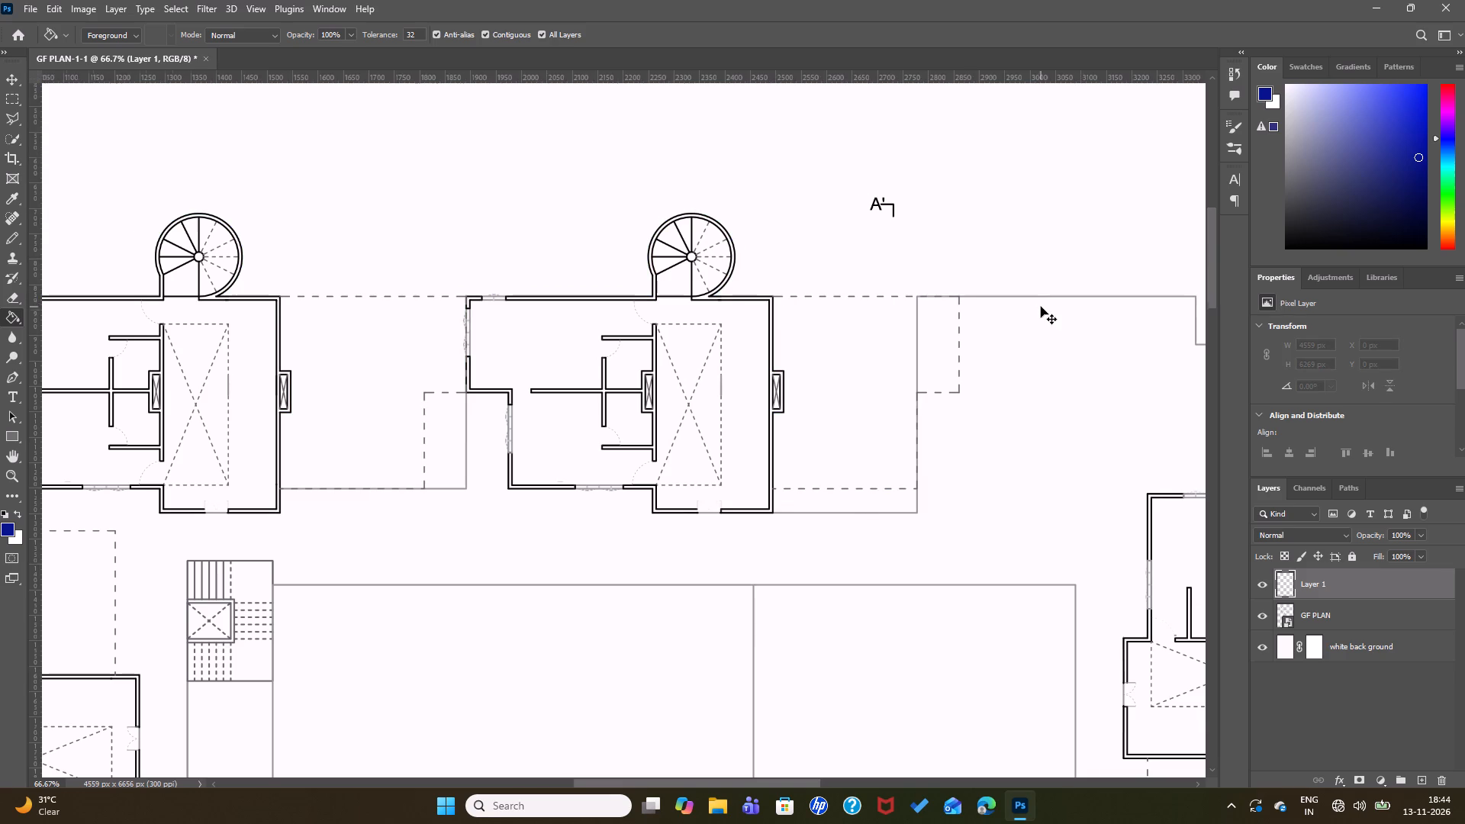
{"action": "key", "text": "ctrl+equal"}
{"action": "key", "text": "ctrl+equal"}
{"action": "scroll", "coordinate": [1034, 255], "scroll_direction": "up", "scroll_amount": 5}
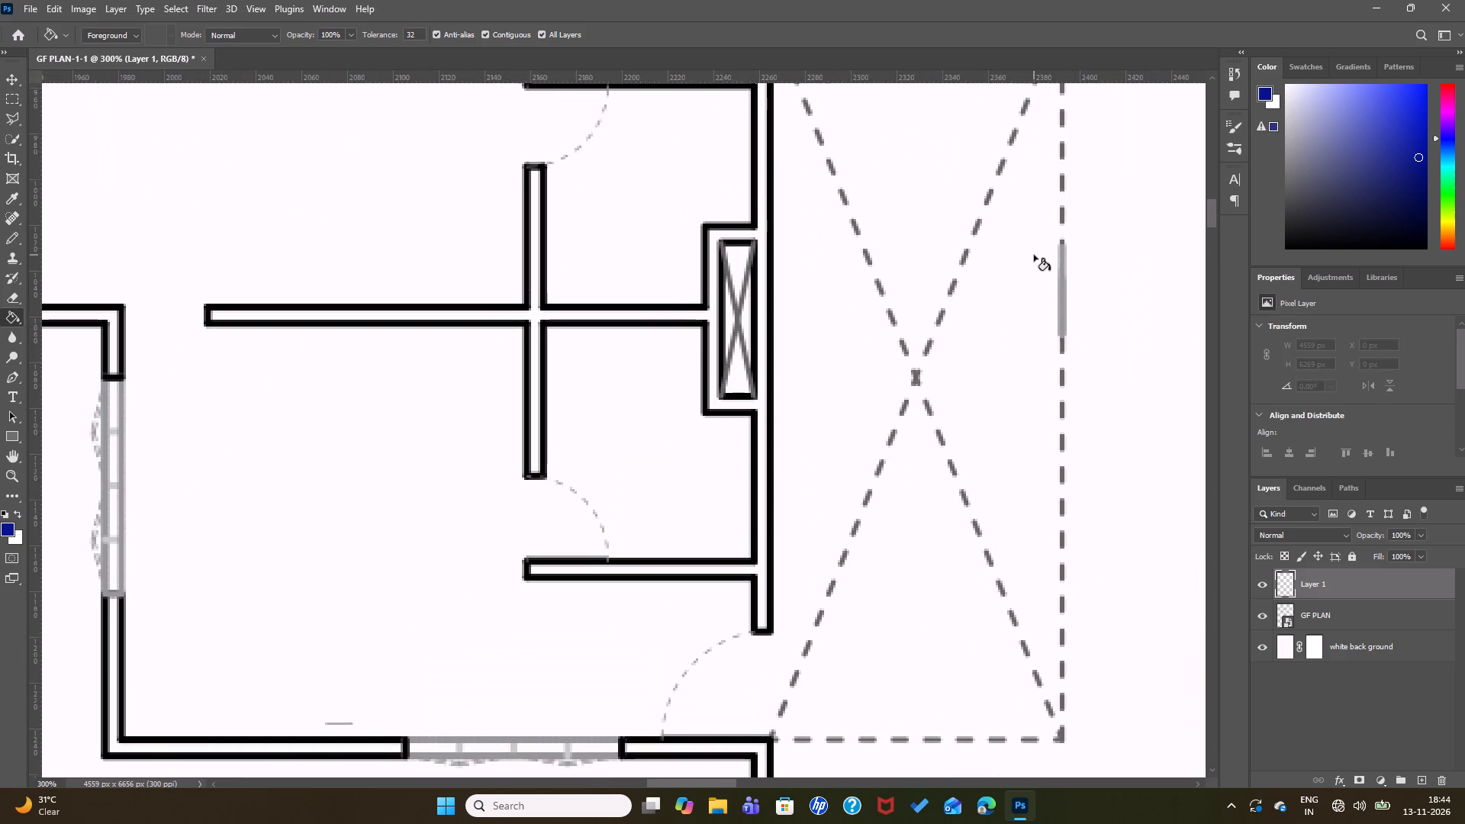
{"action": "scroll", "coordinate": [1034, 255], "scroll_direction": "up", "scroll_amount": 20}
{"action": "scroll", "coordinate": [1034, 255], "scroll_direction": "up", "scroll_amount": 11}
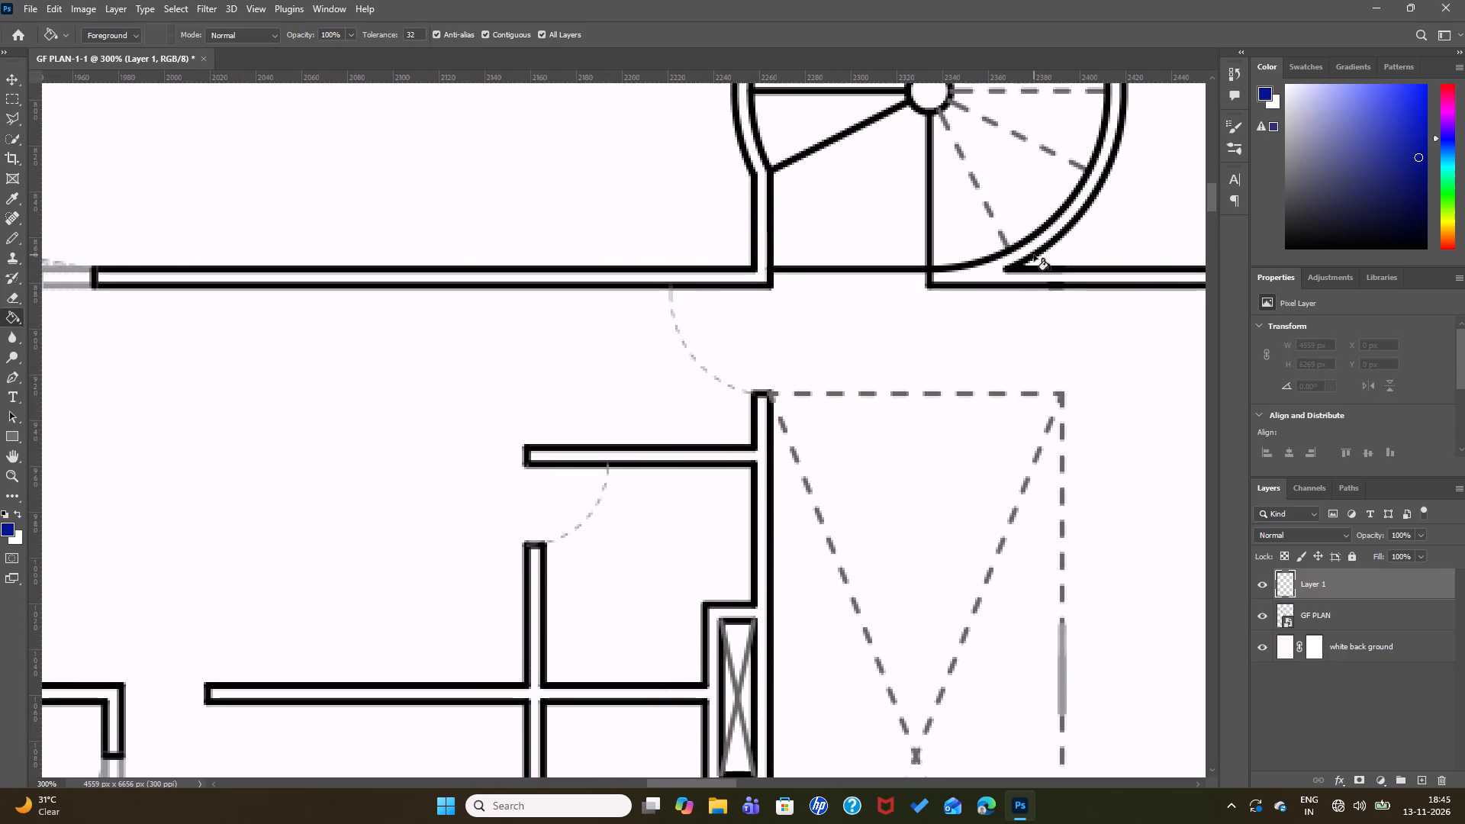
{"action": "key", "text": "Right"}
{"action": "key", "text": "Right"}
{"action": "key", "text": "Right"}
{"action": "left_click_drag", "start_coordinate": [662, 782], "coordinate": [782, 782]}
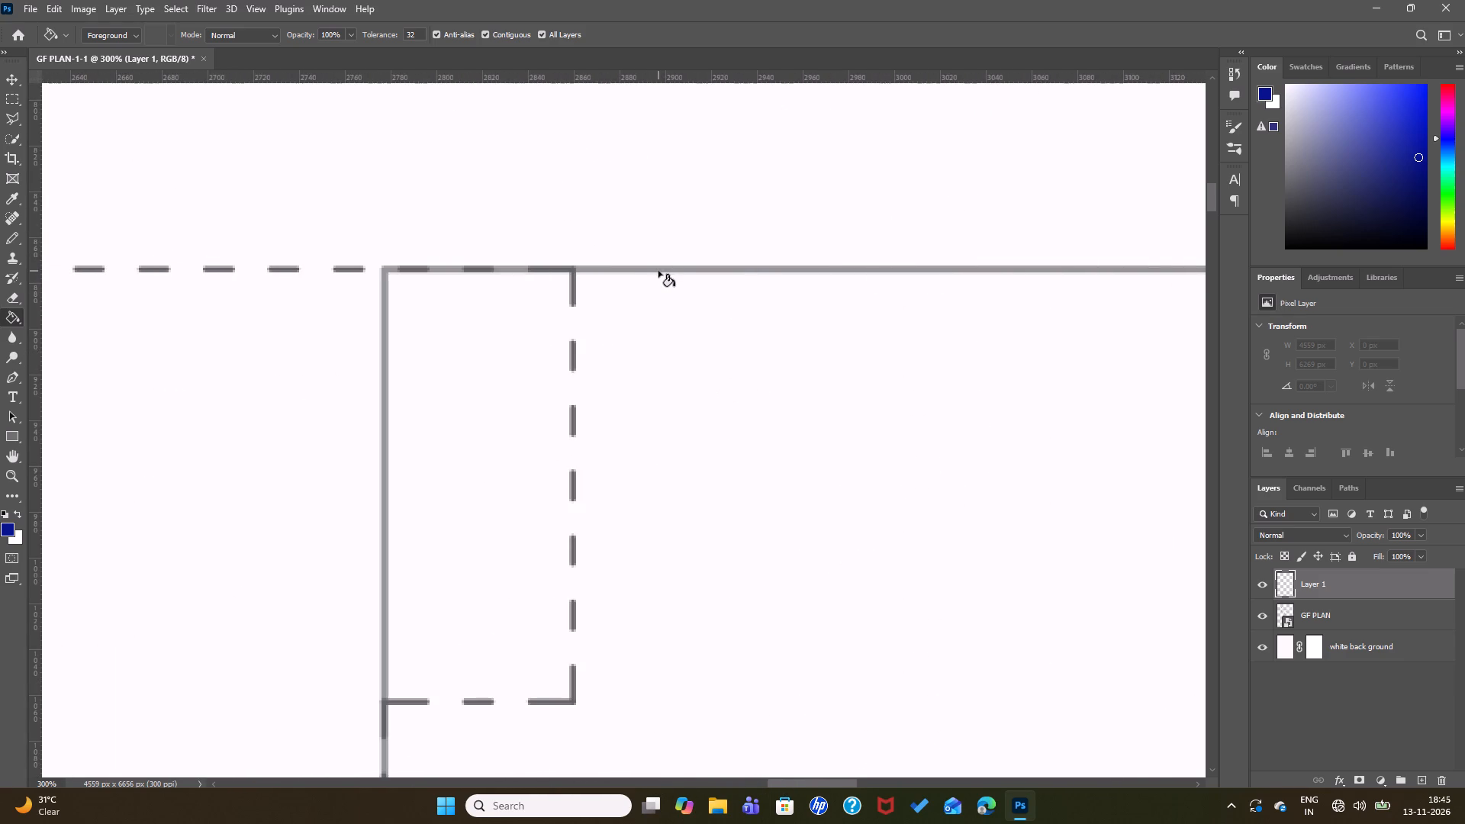
{"action": "left_click", "coordinate": [664, 268]}
{"action": "scroll", "coordinate": [620, 281], "scroll_direction": "down", "scroll_amount": 4}
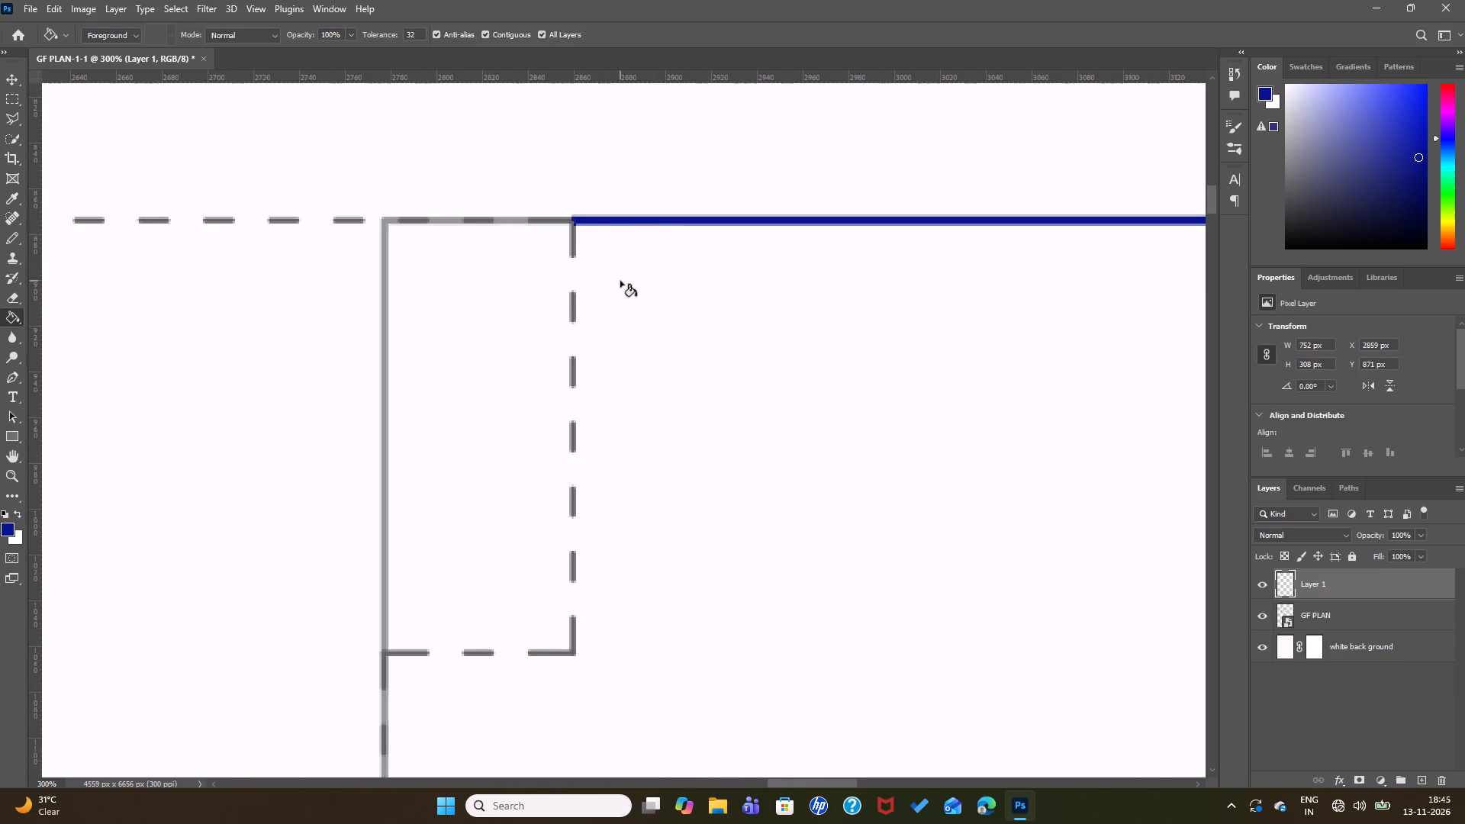
{"action": "scroll", "coordinate": [620, 281], "scroll_direction": "up", "scroll_amount": 2}
{"action": "key", "text": "ctrl+minus"}
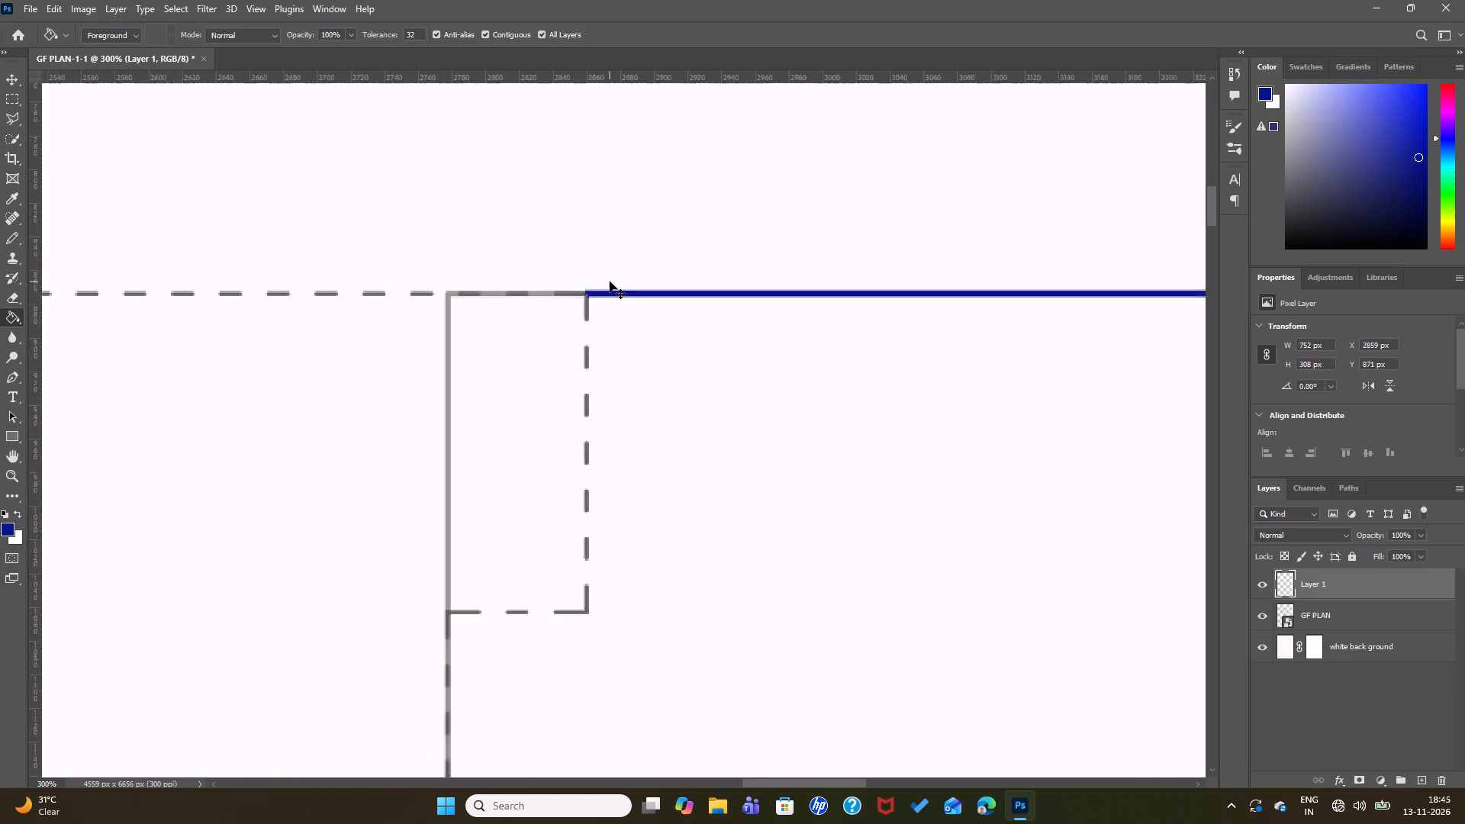
{"action": "key", "text": "ctrl+minus"}
{"action": "key", "text": "ctrl+minus"}
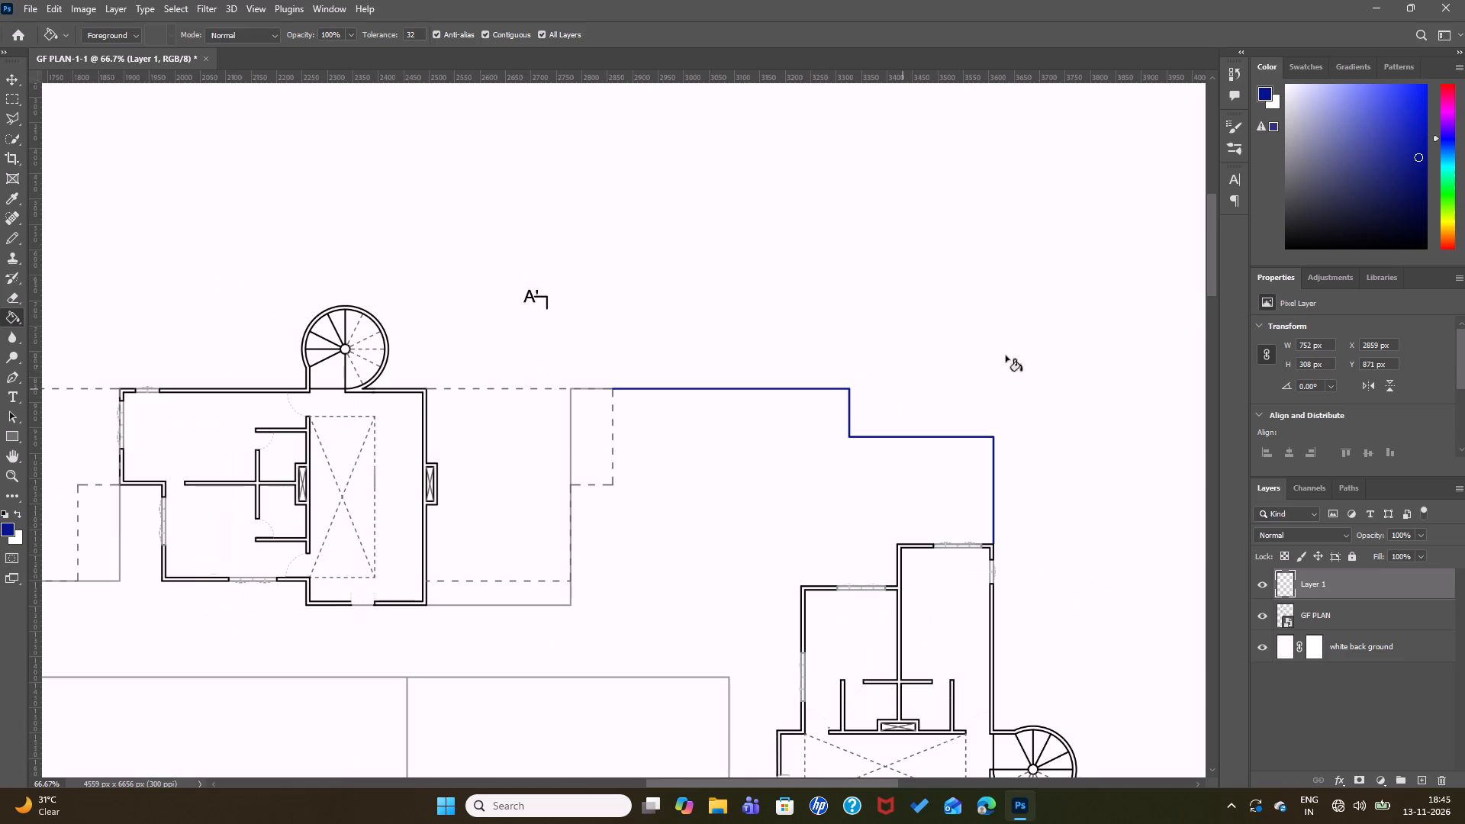
Add an Exposure adjustment layer above Layer 1.
{"action": "left_click", "coordinate": [1344, 282]}
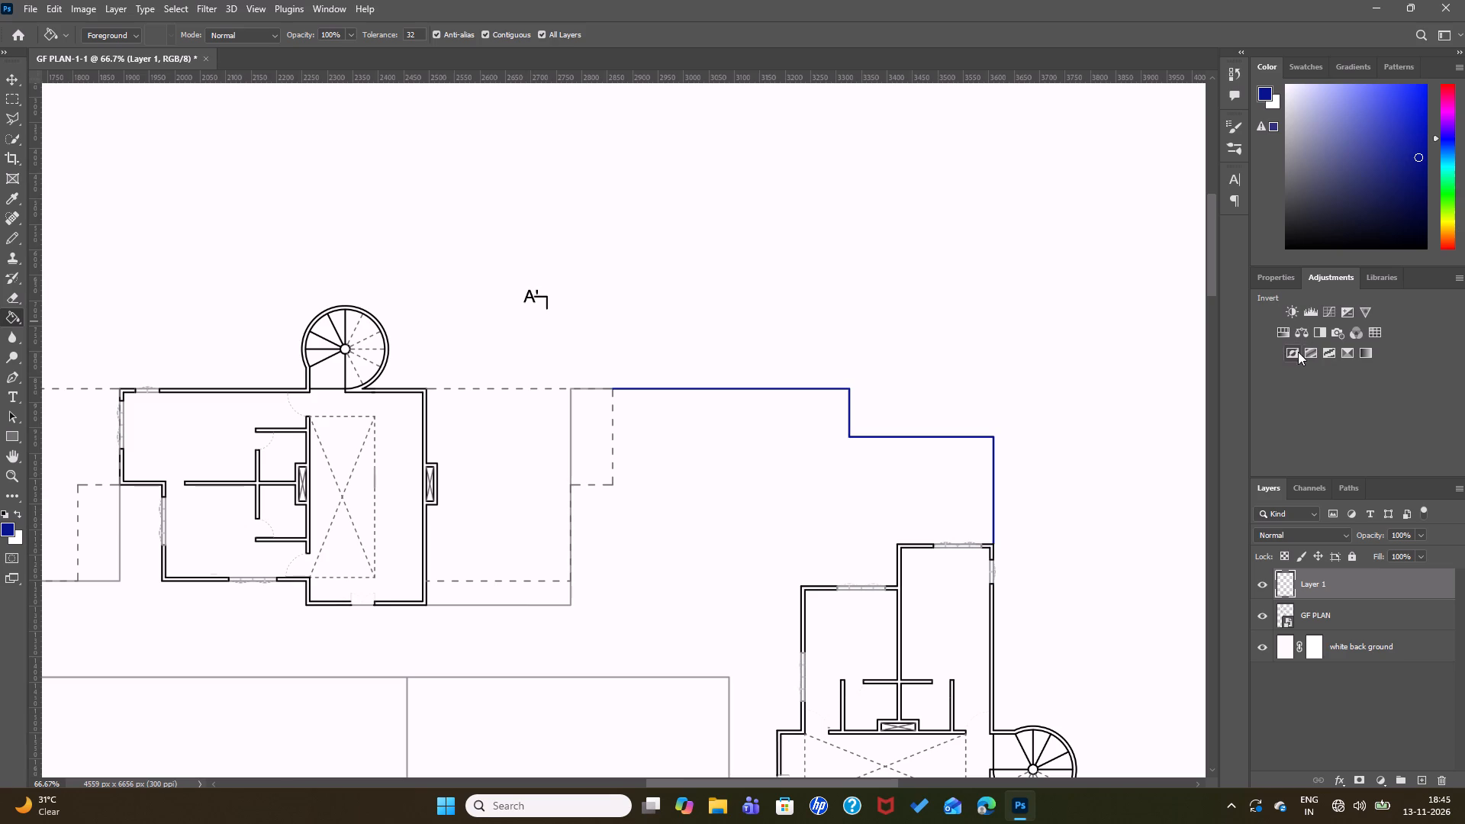
{"action": "left_click", "coordinate": [1351, 314]}
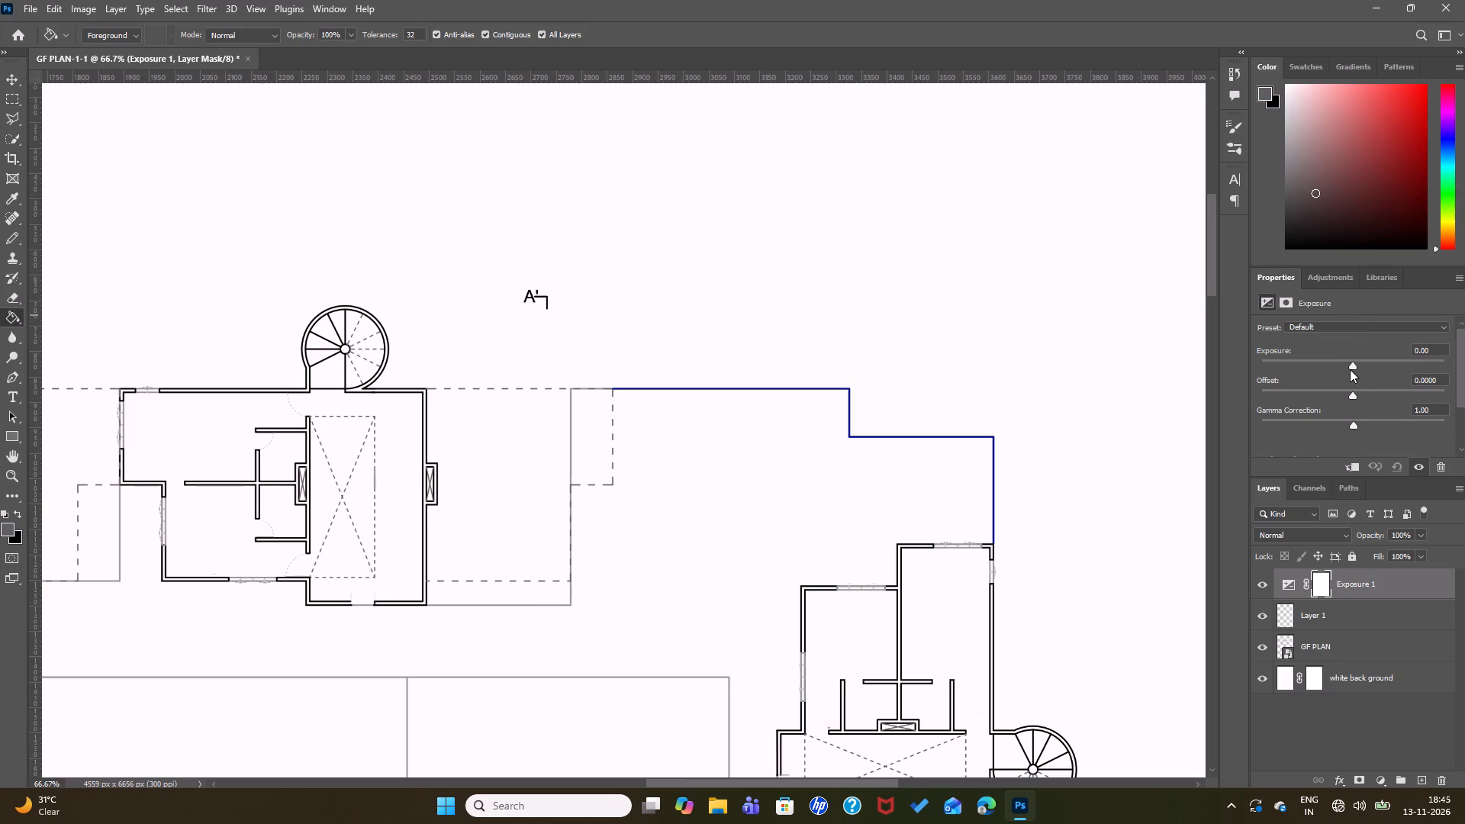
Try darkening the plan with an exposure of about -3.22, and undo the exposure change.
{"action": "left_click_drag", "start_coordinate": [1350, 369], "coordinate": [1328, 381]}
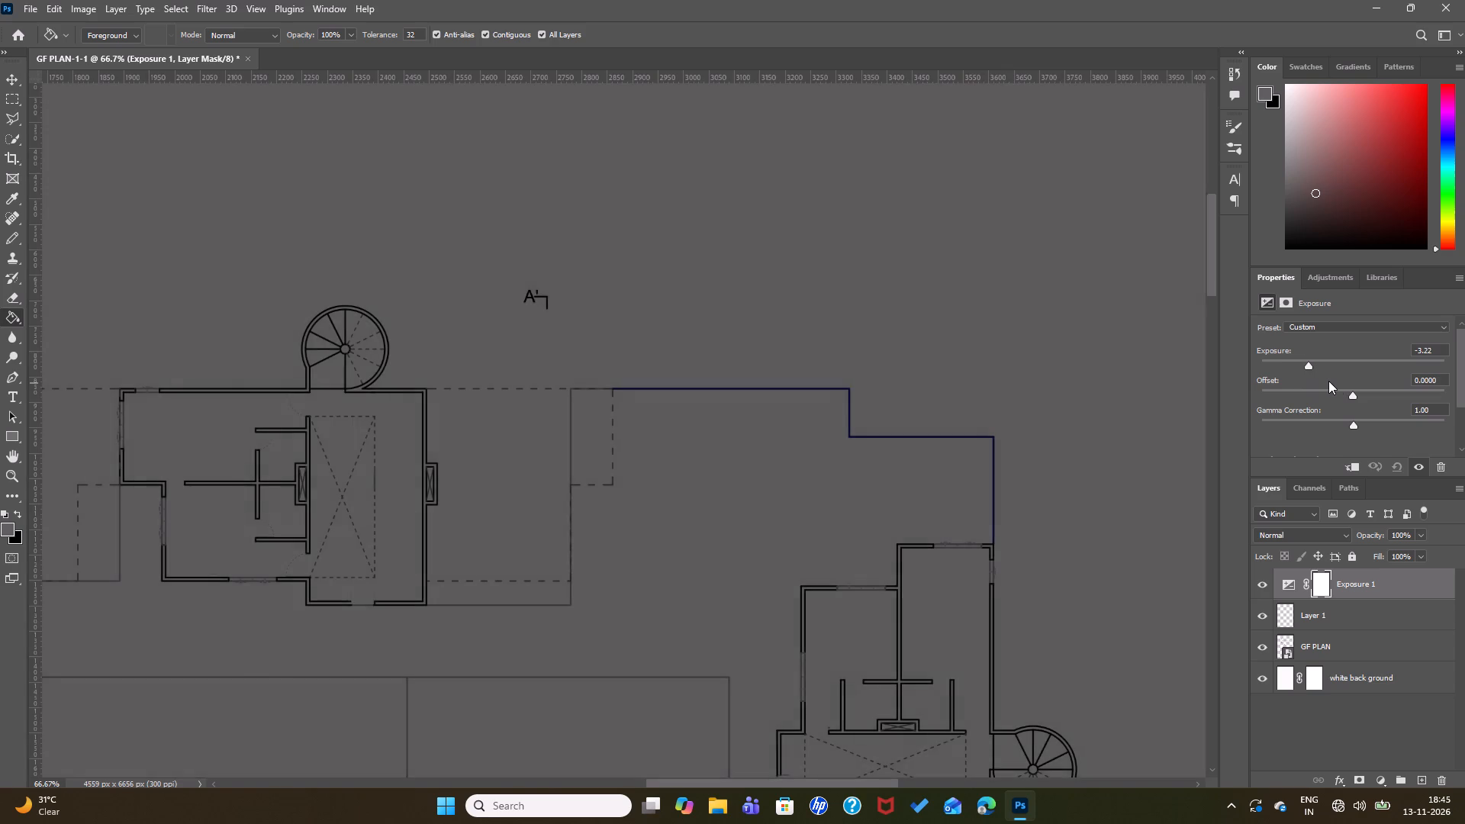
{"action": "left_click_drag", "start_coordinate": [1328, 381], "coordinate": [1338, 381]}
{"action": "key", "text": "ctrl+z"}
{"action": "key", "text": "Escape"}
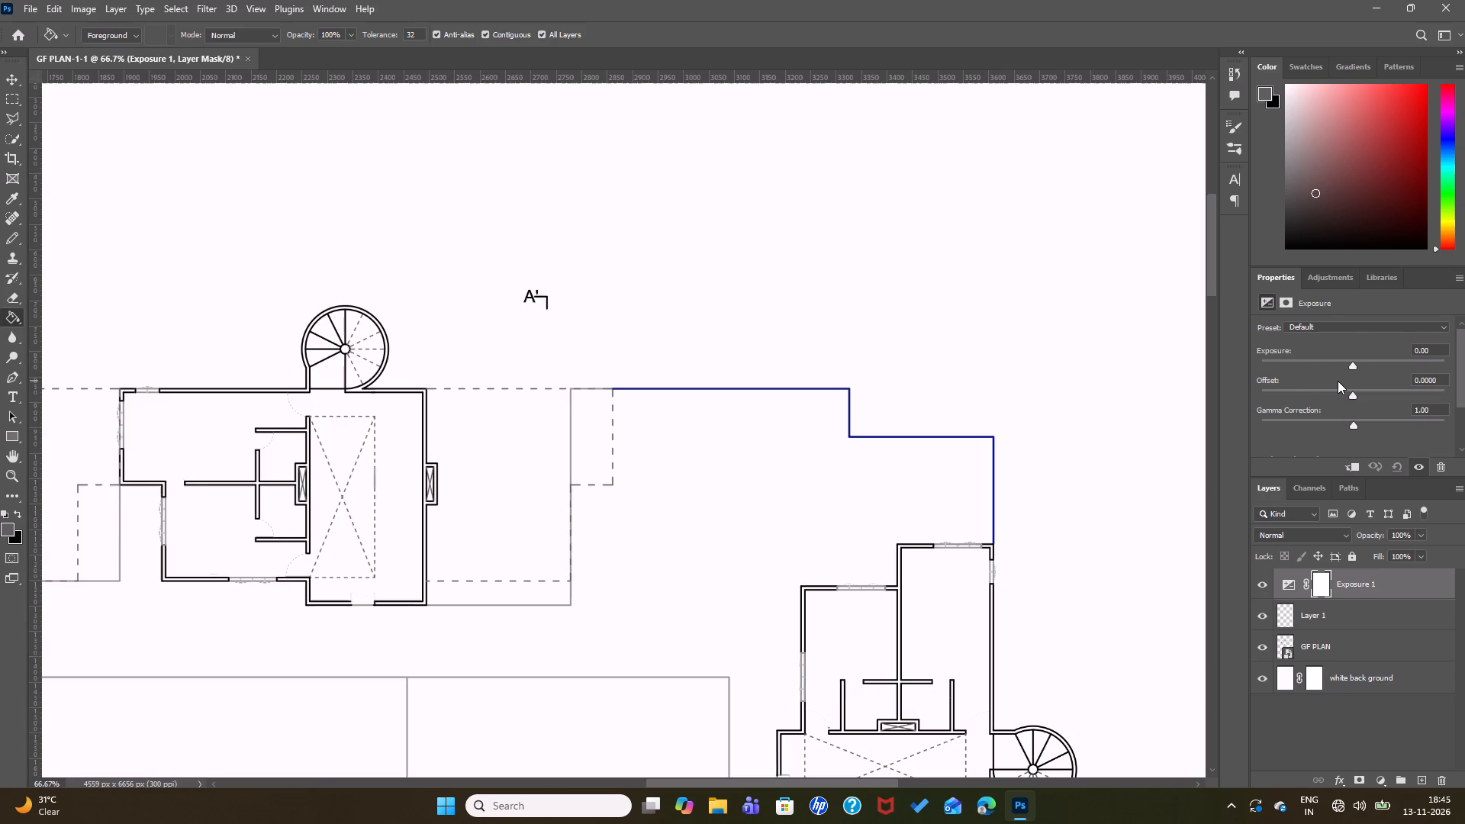
Try grey Paint Bucket fills on the Exposure layer's mask, on the blue plot outline and the blank areas around it.
{"action": "left_click", "coordinate": [1331, 277]}
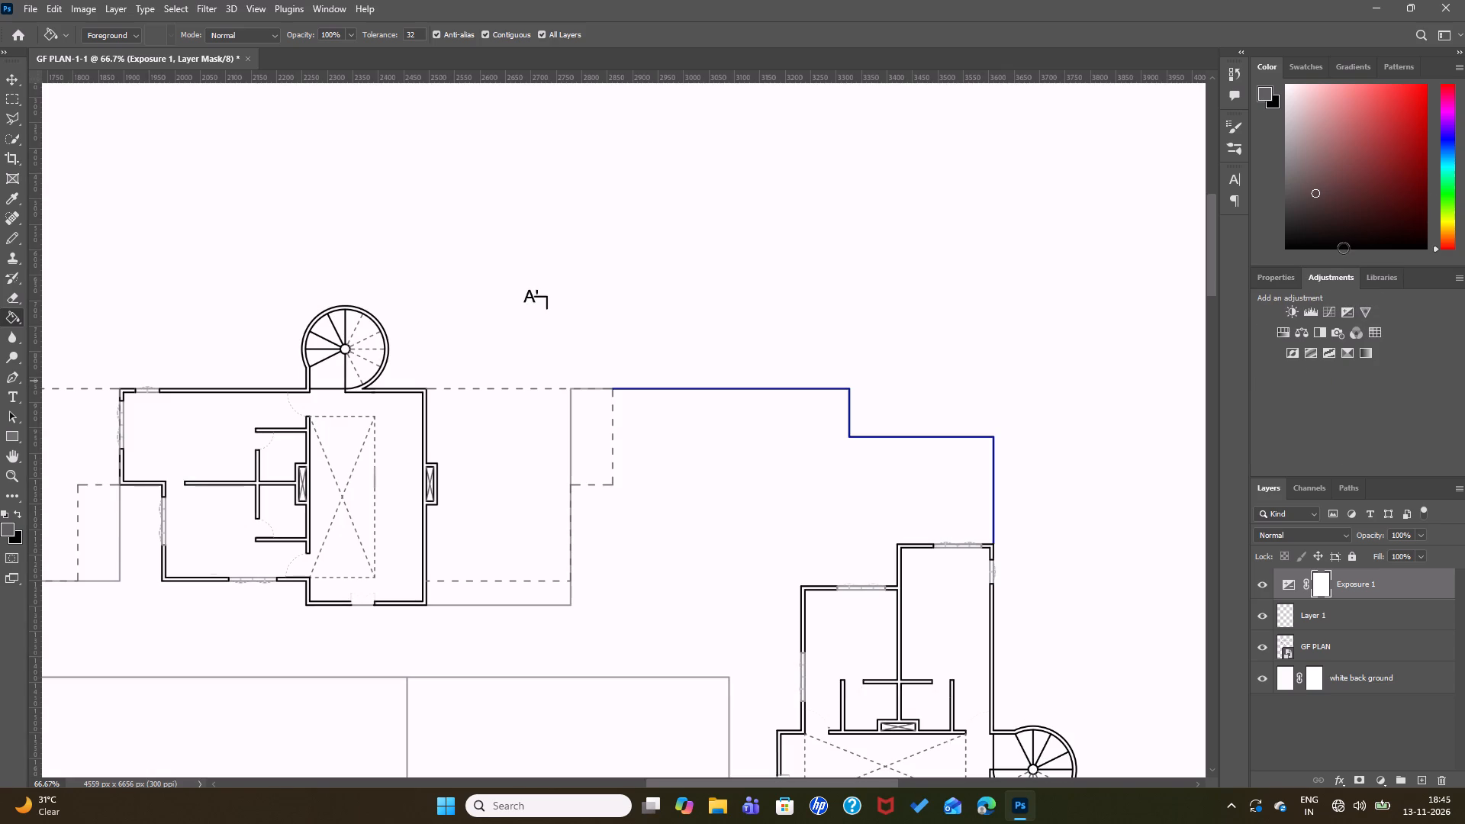
{"action": "left_click", "coordinate": [938, 434]}
{"action": "left_click", "coordinate": [826, 479]}
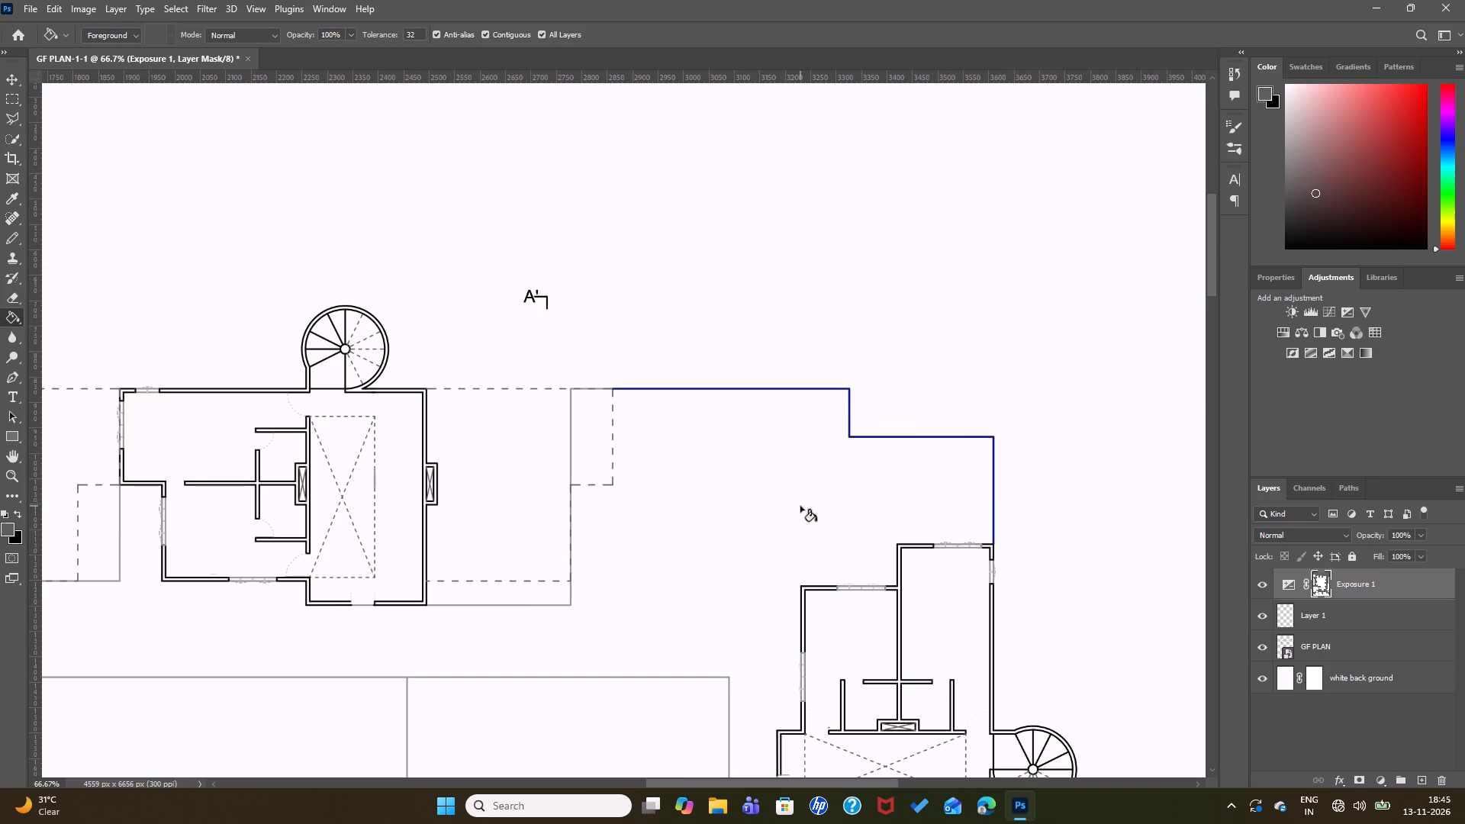
{"action": "left_click", "coordinate": [800, 506]}
{"action": "left_click", "coordinate": [826, 255]}
{"action": "left_click", "coordinate": [597, 318]}
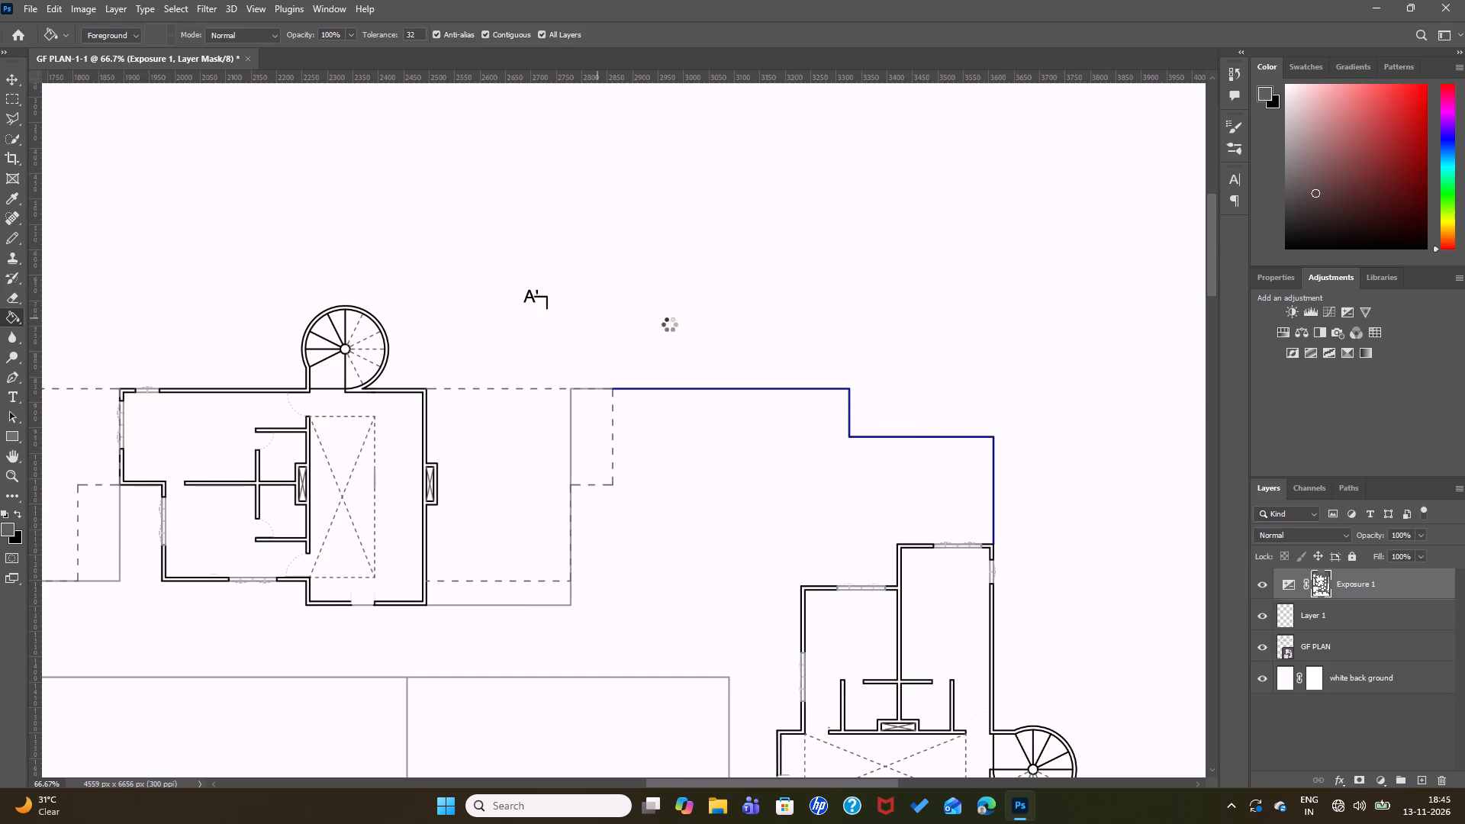
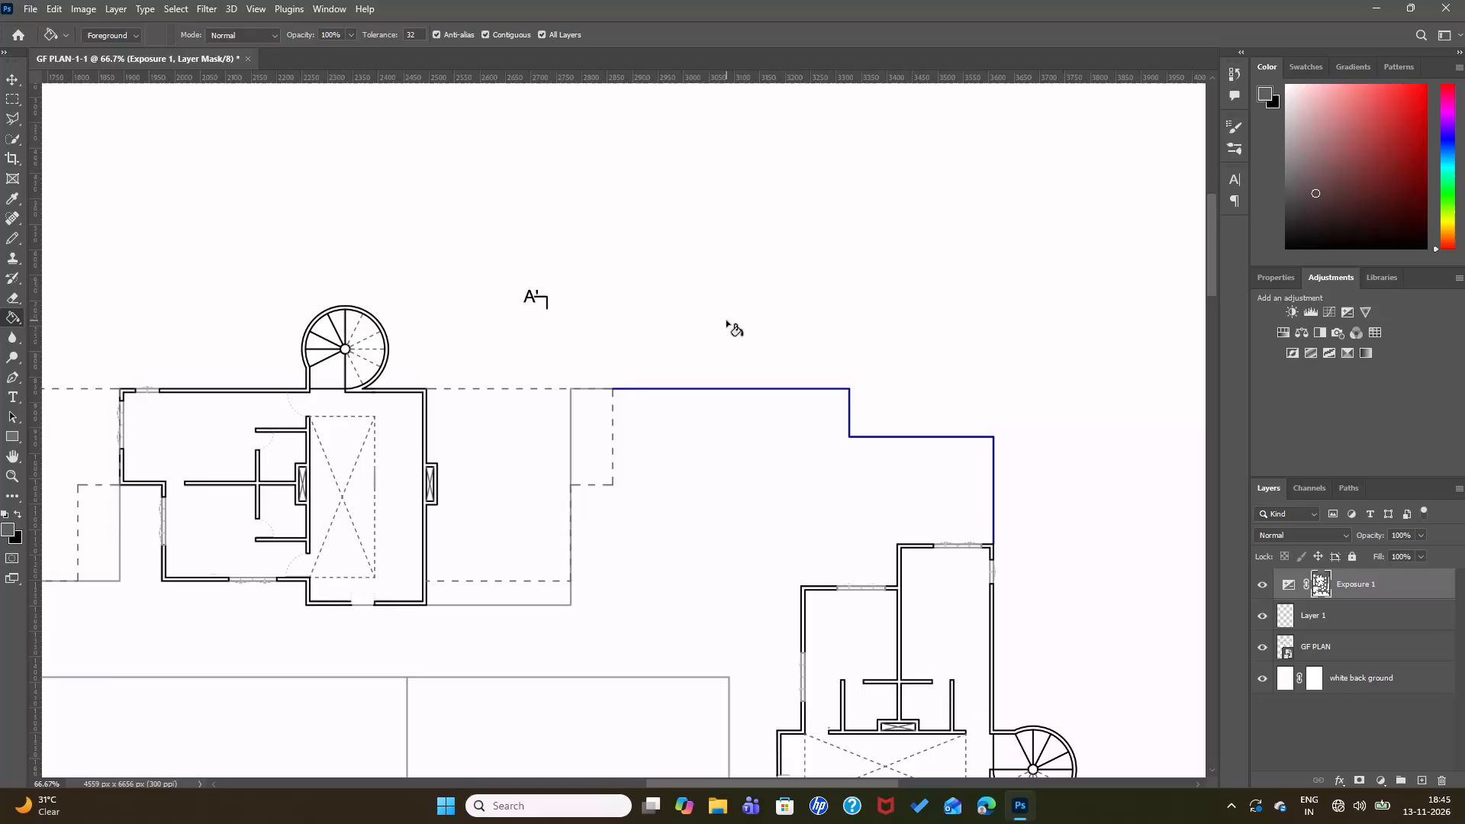
Quit Photoshop without saving the changes to GF PLAN-1-1.
{"action": "left_click", "coordinate": [1464, 18]}
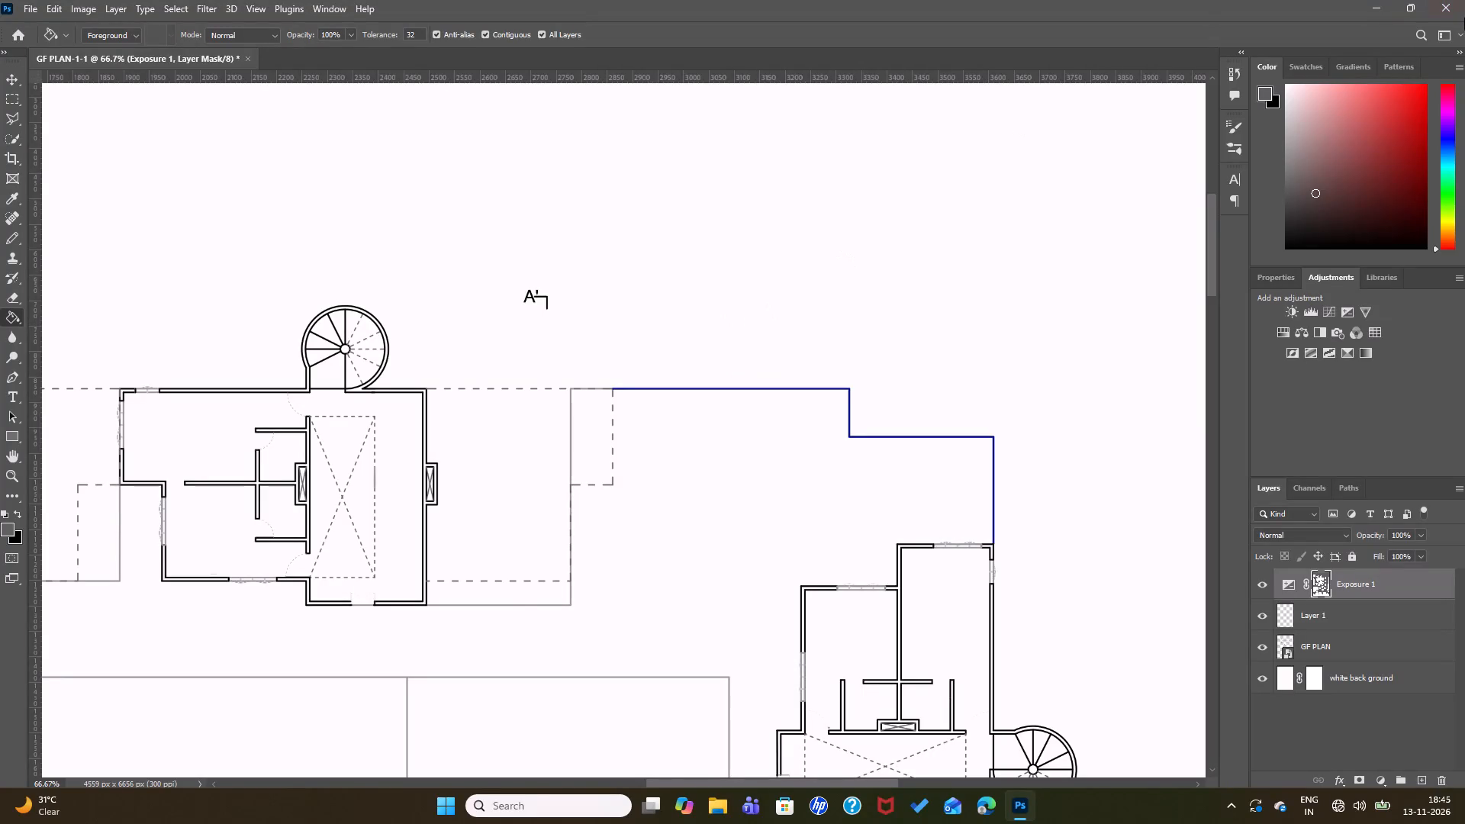
{"action": "left_click", "coordinate": [1446, 0]}
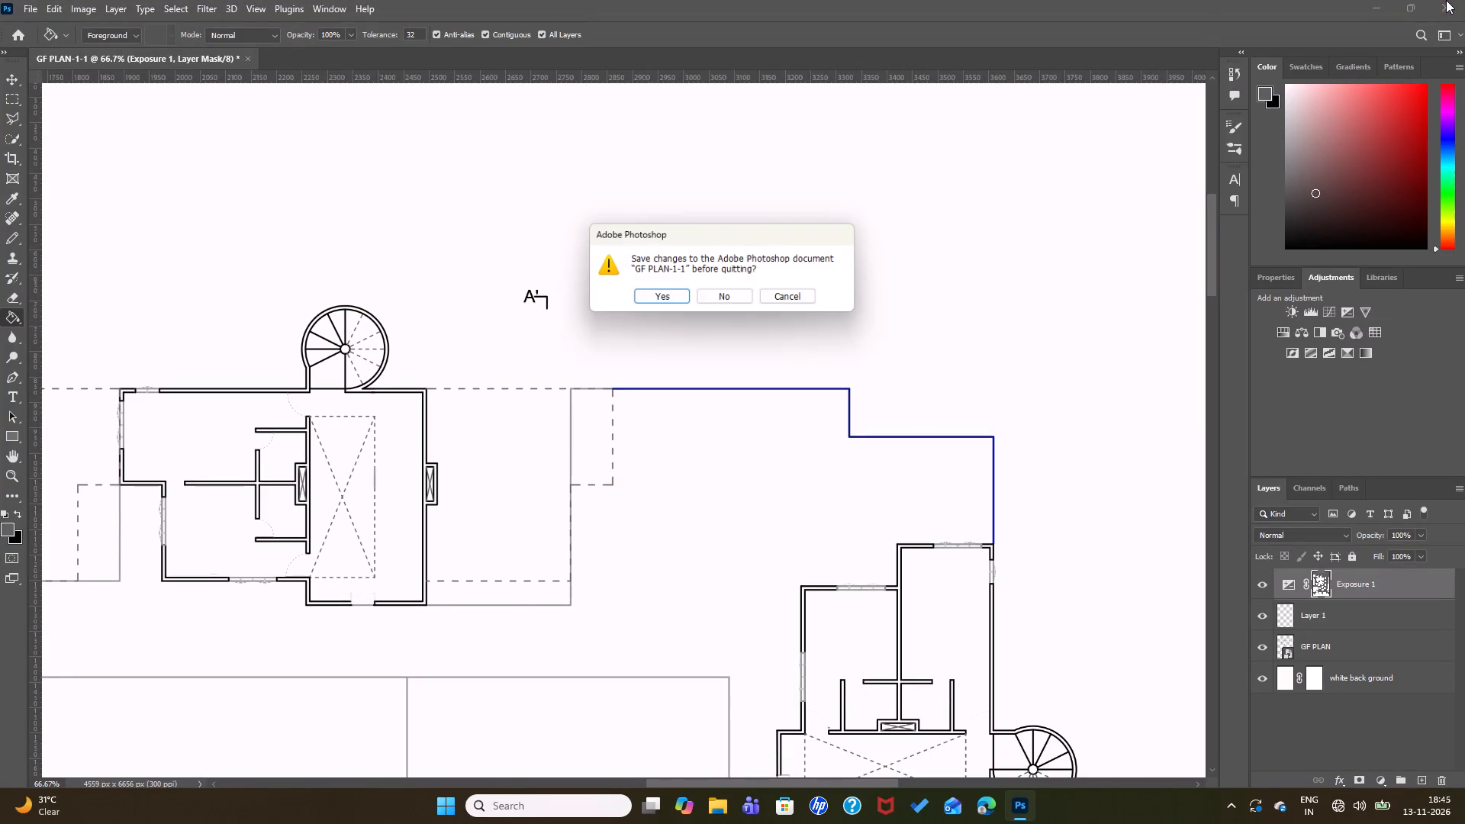
{"action": "left_click", "coordinate": [741, 299]}
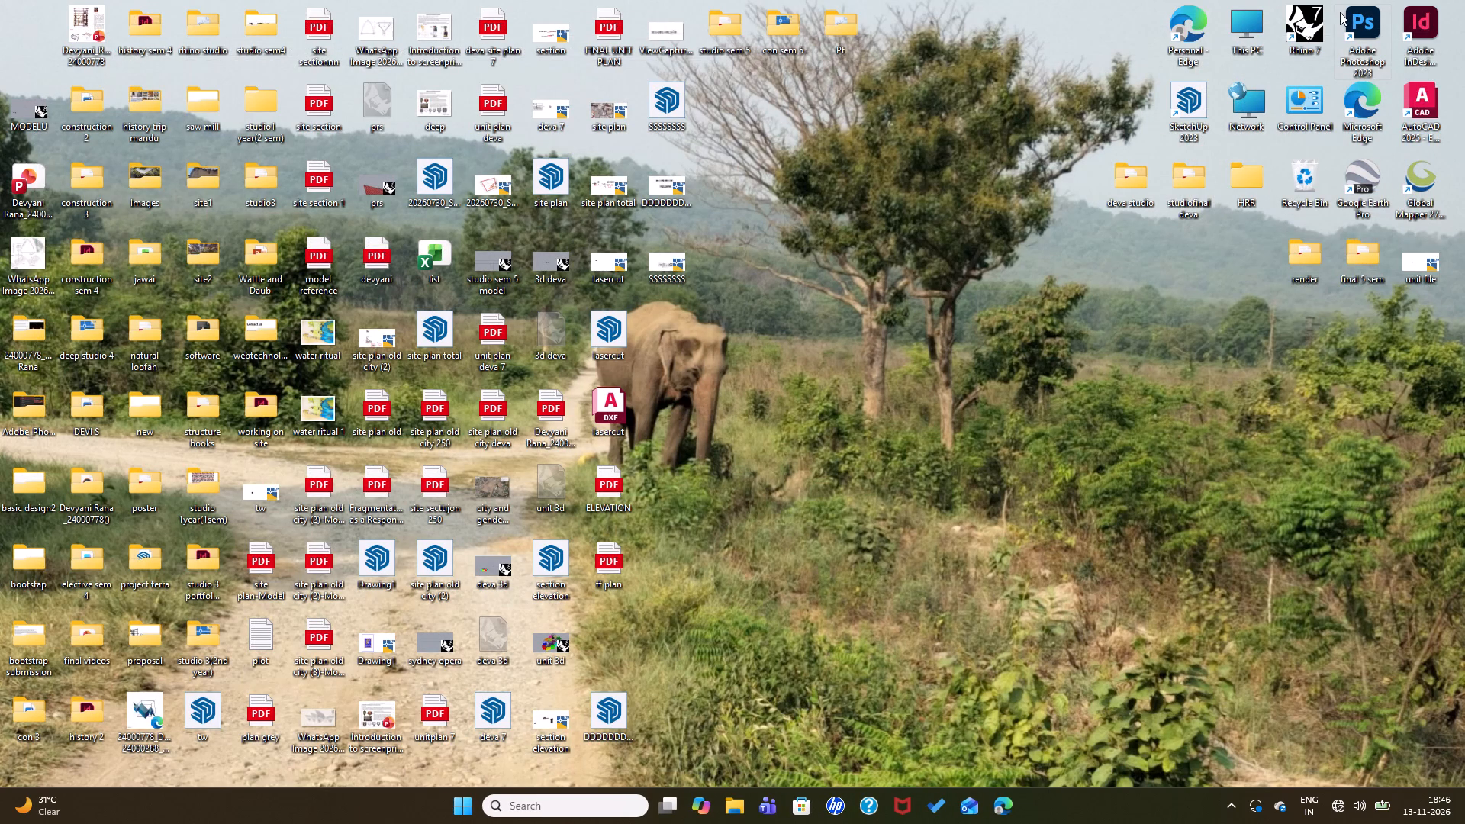
Launch Adobe Photoshop 2023 again from the desktop.
{"action": "double_click", "coordinate": [1359, 12]}
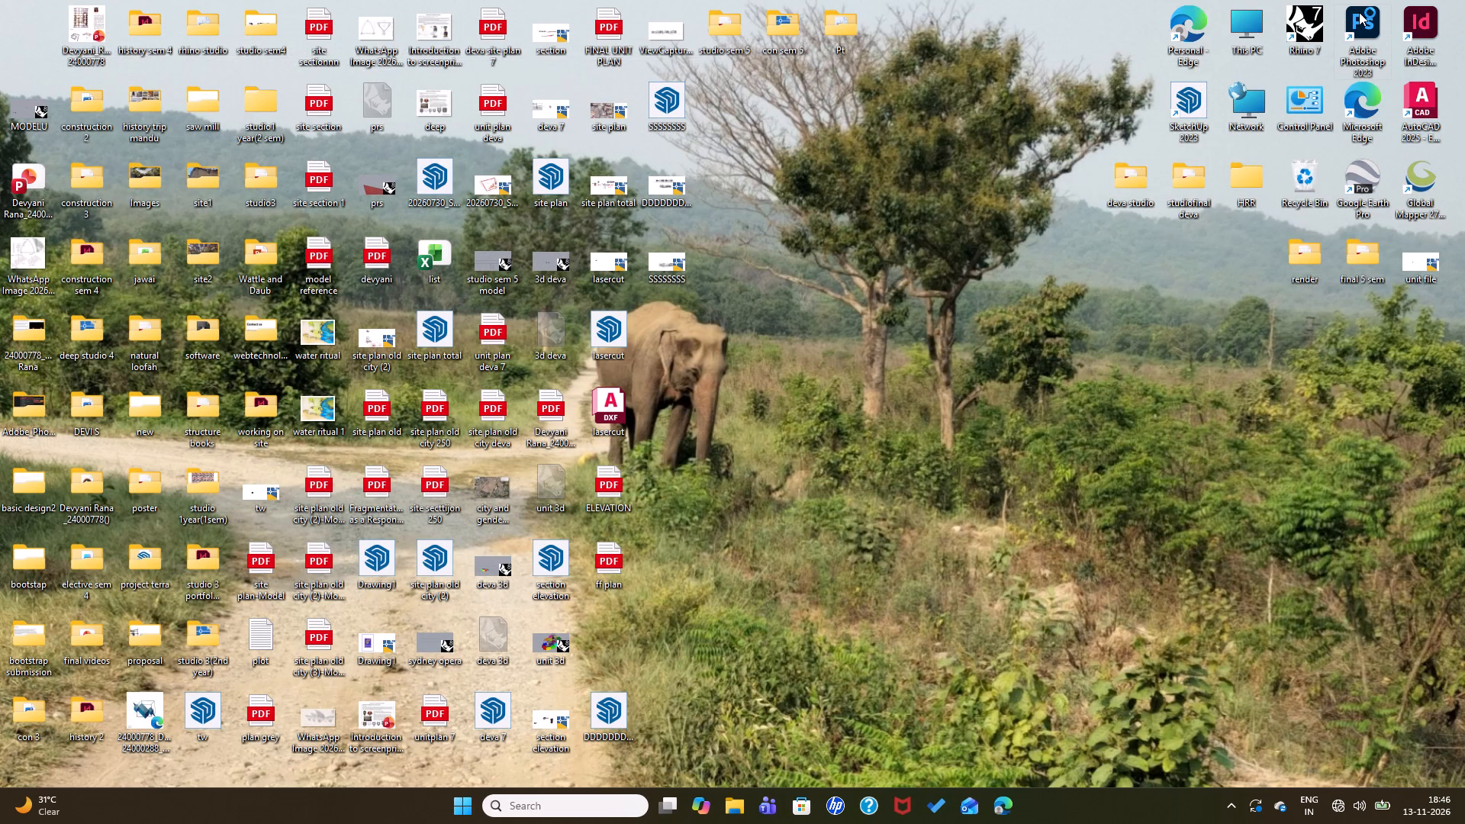
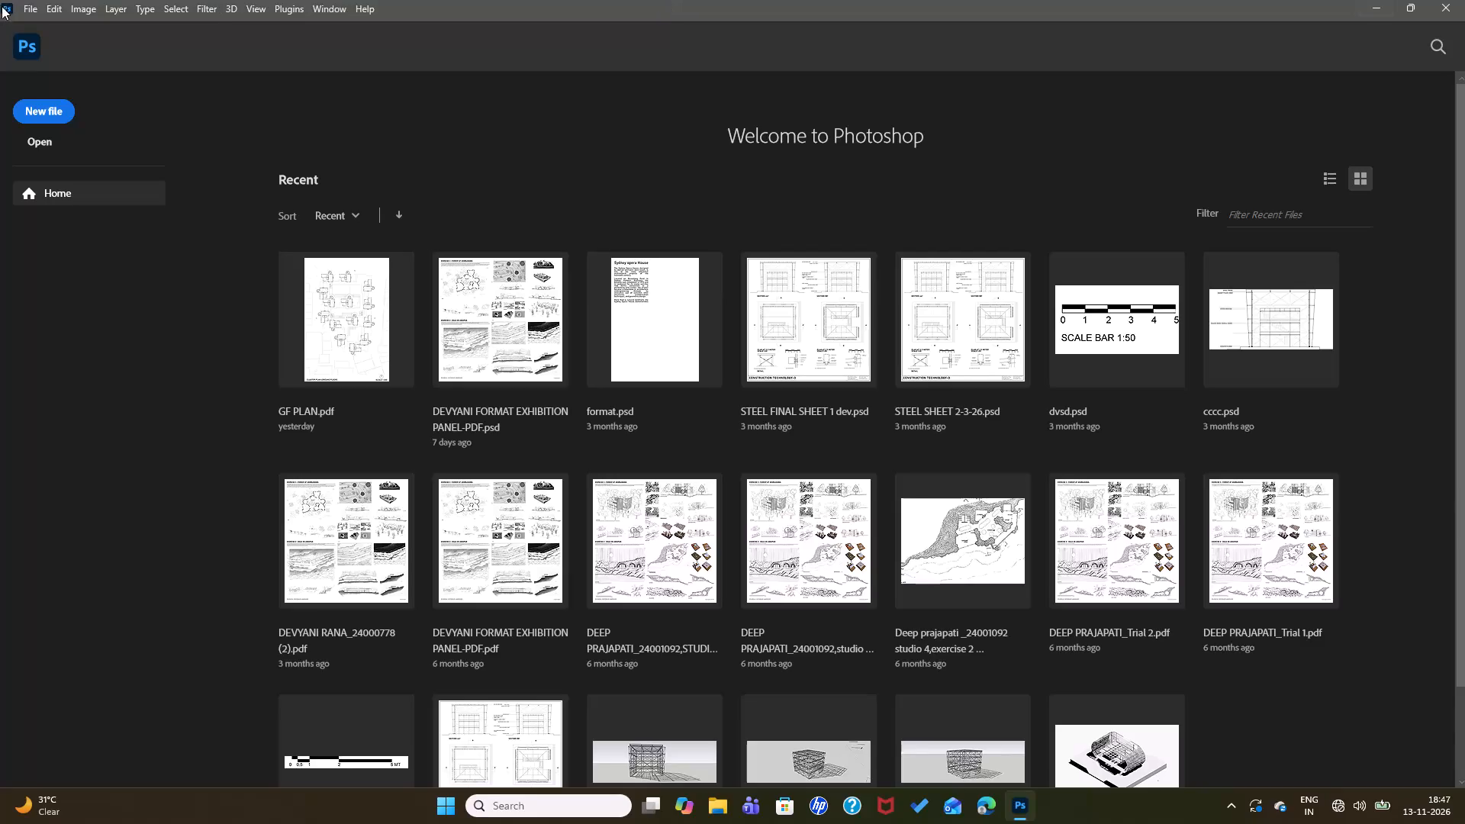
Open page 1 of the GF PLAN PDF from the render folder as a smart object.
{"action": "left_click", "coordinate": [24, 11]}
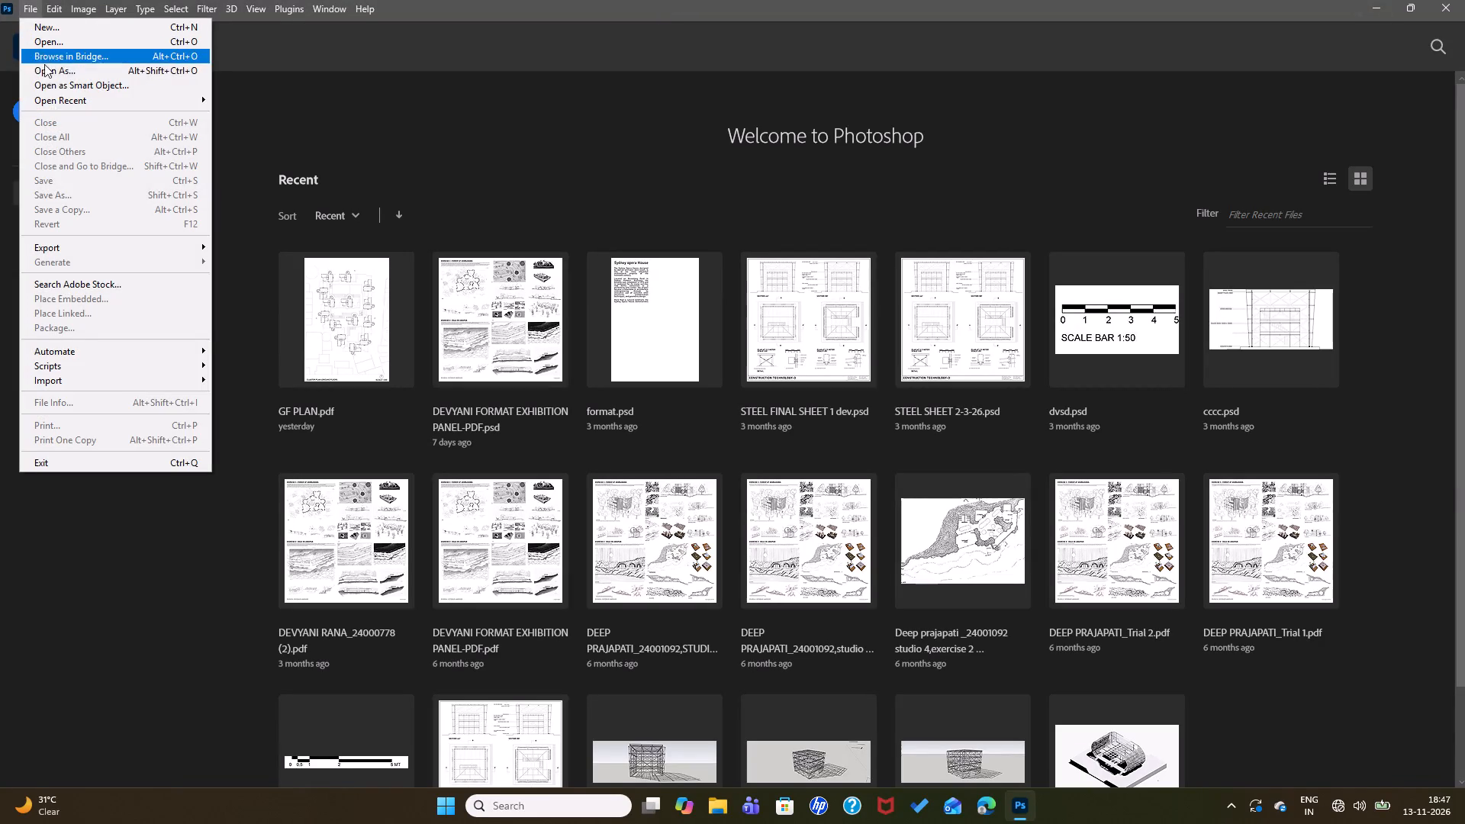
{"action": "left_click", "coordinate": [56, 89]}
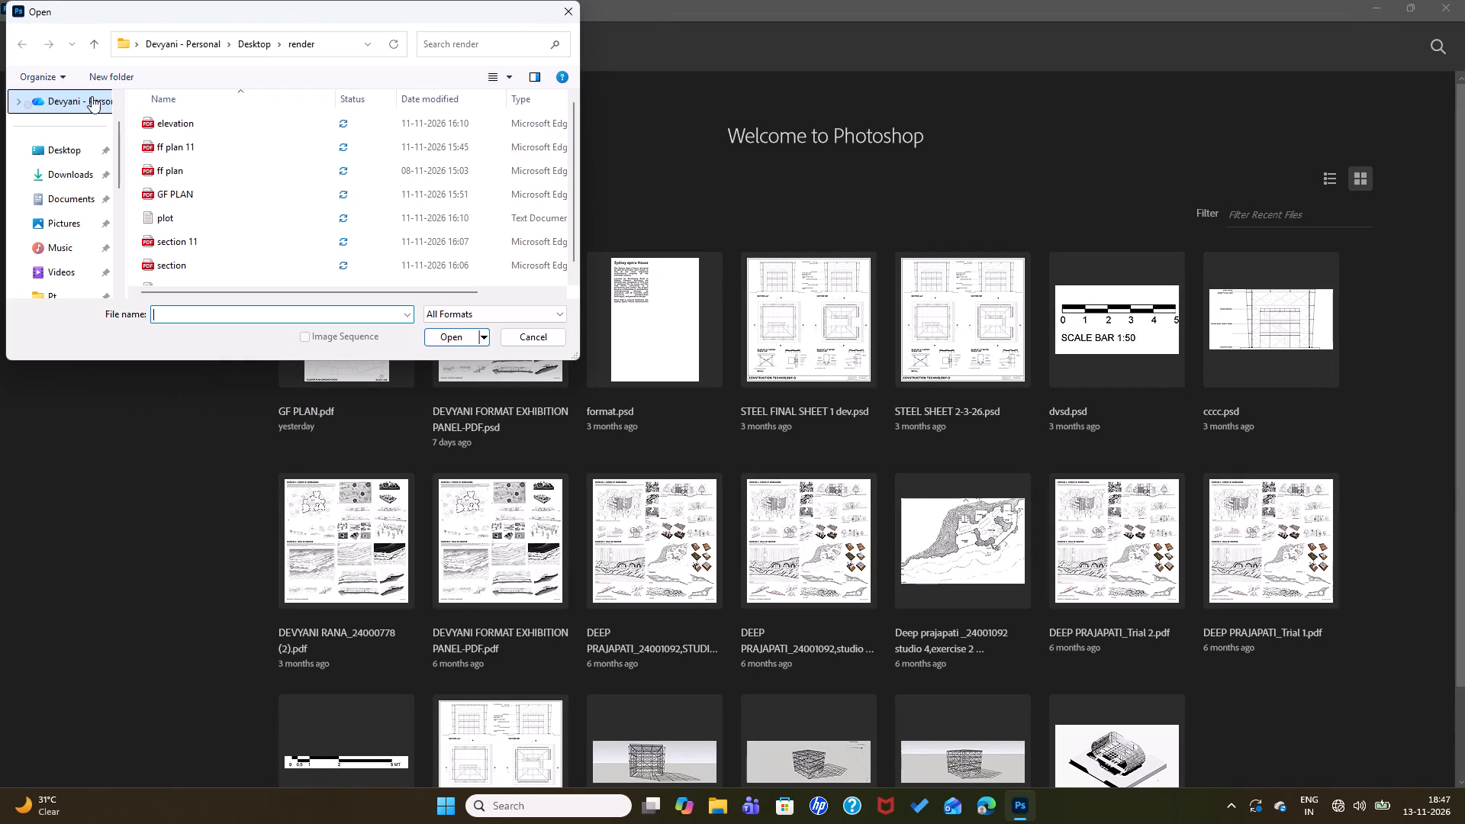
{"action": "left_click", "coordinate": [251, 194]}
{"action": "left_click", "coordinate": [453, 333]}
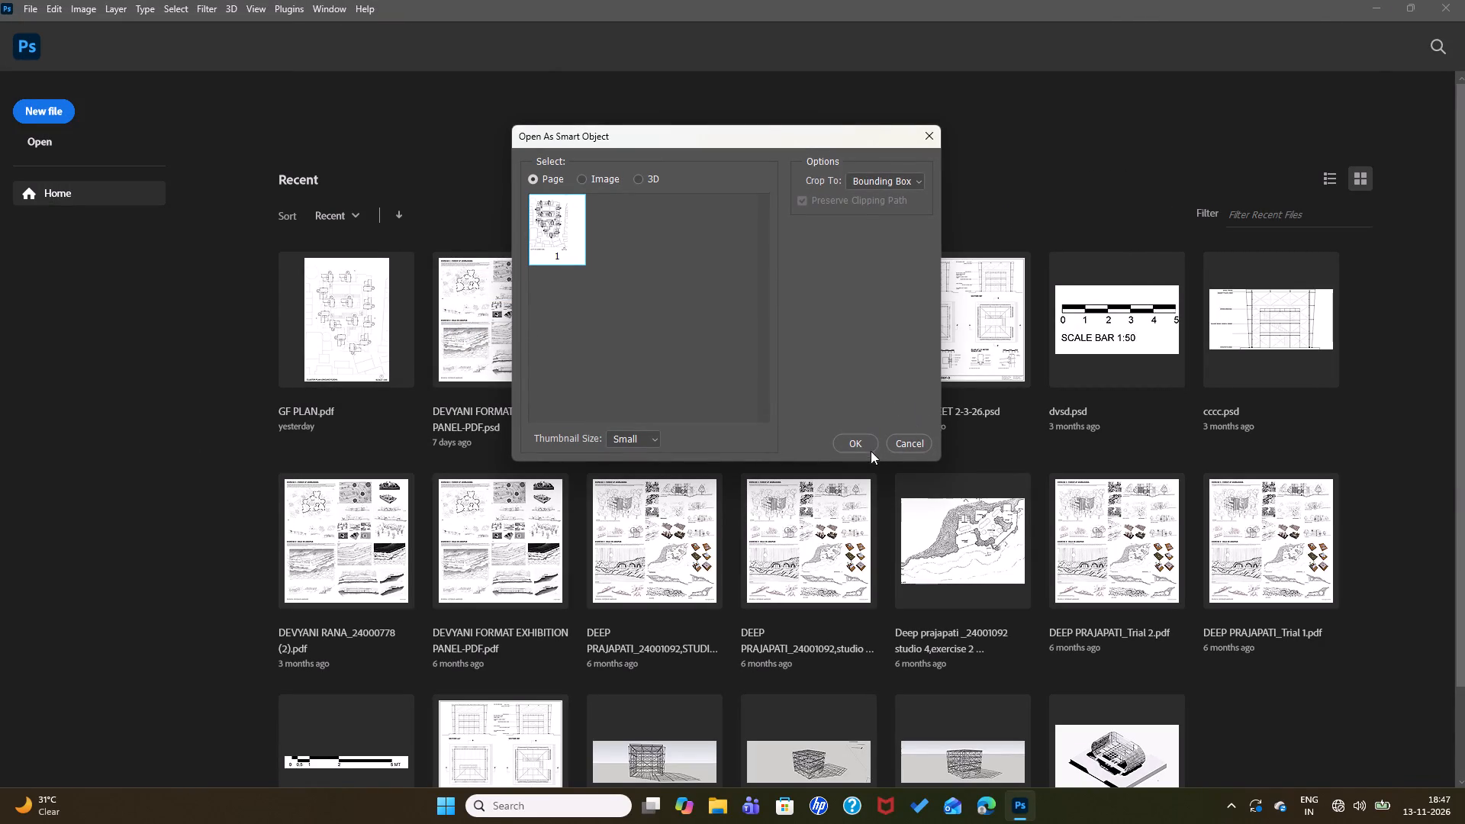
{"action": "left_click", "coordinate": [864, 441]}
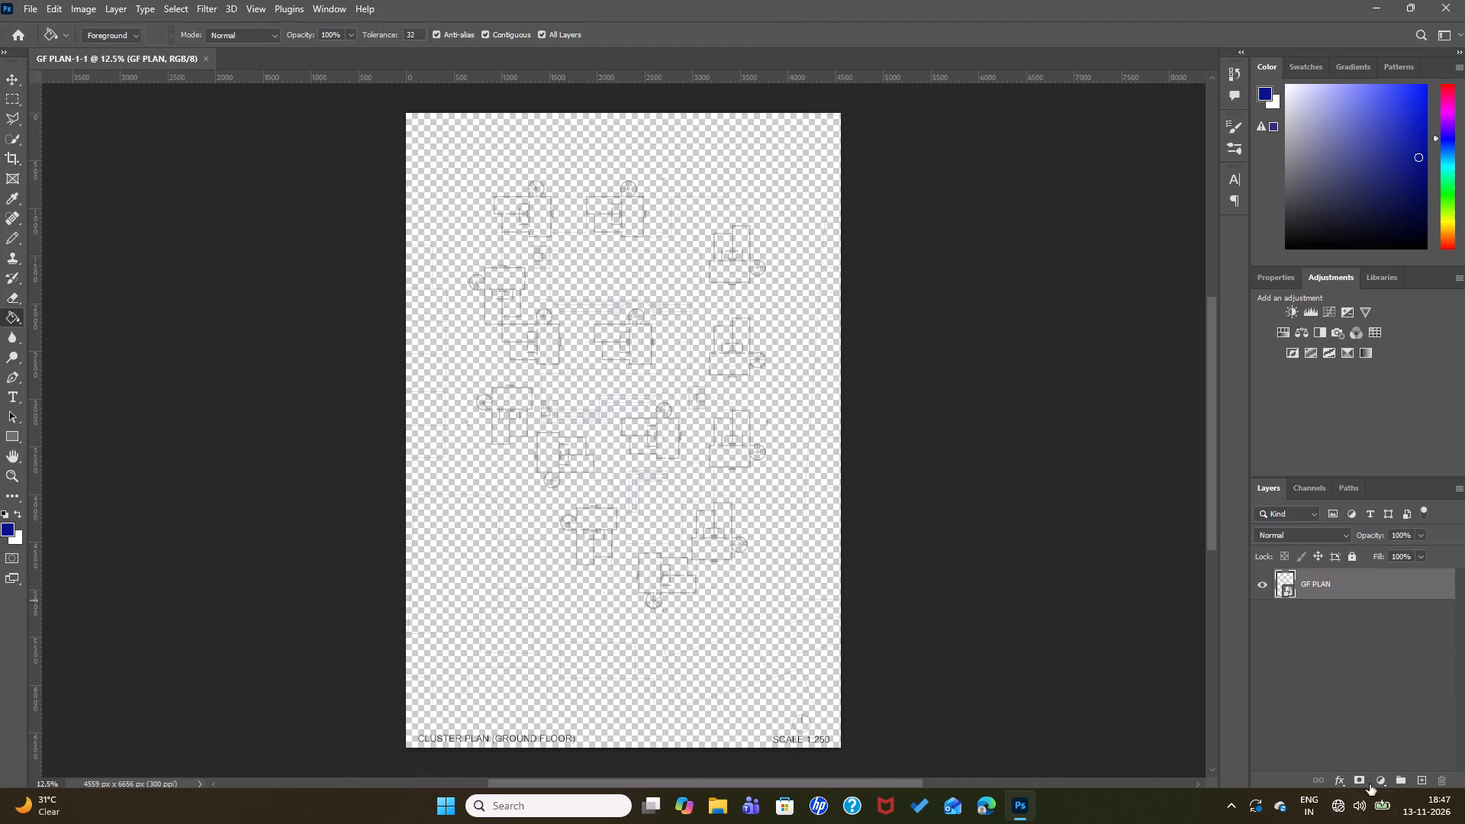
Add a near-white #fbfbfd Solid Color fill layer and place it beneath the GF PLAN layer.
{"action": "left_click", "coordinate": [1427, 781]}
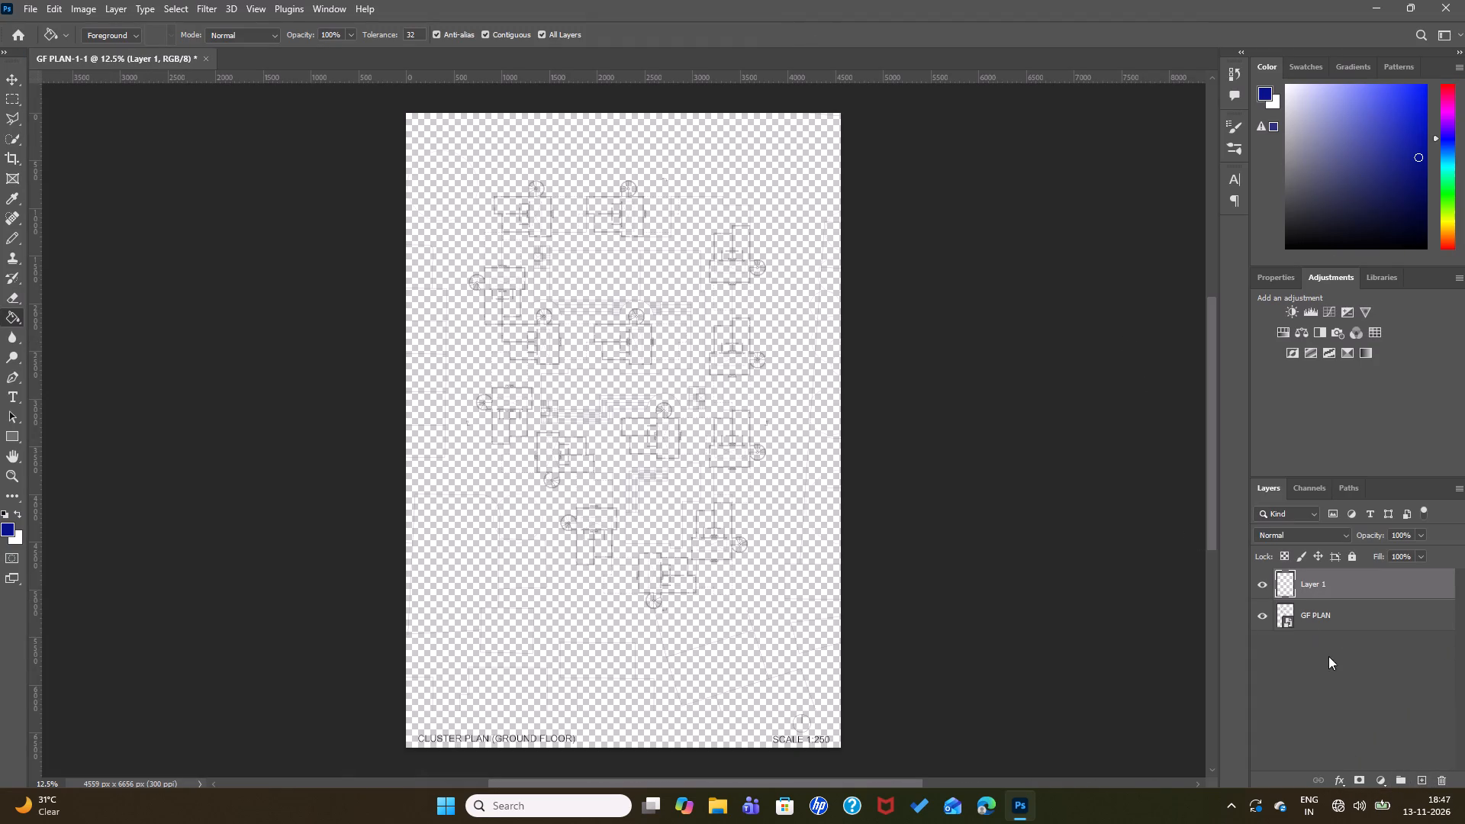
{"action": "left_click", "coordinate": [1381, 782]}
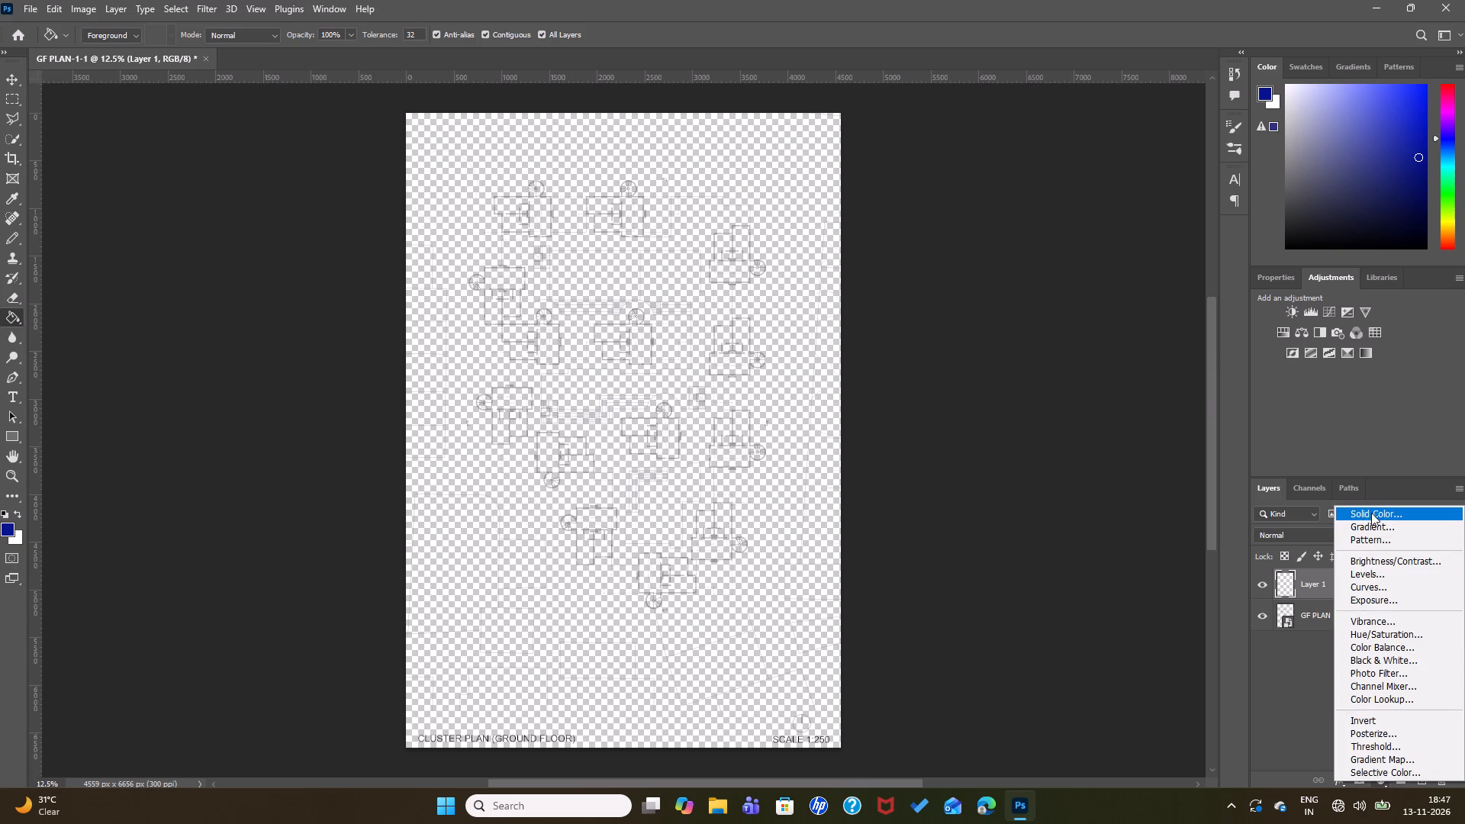
{"action": "left_click", "coordinate": [1373, 510]}
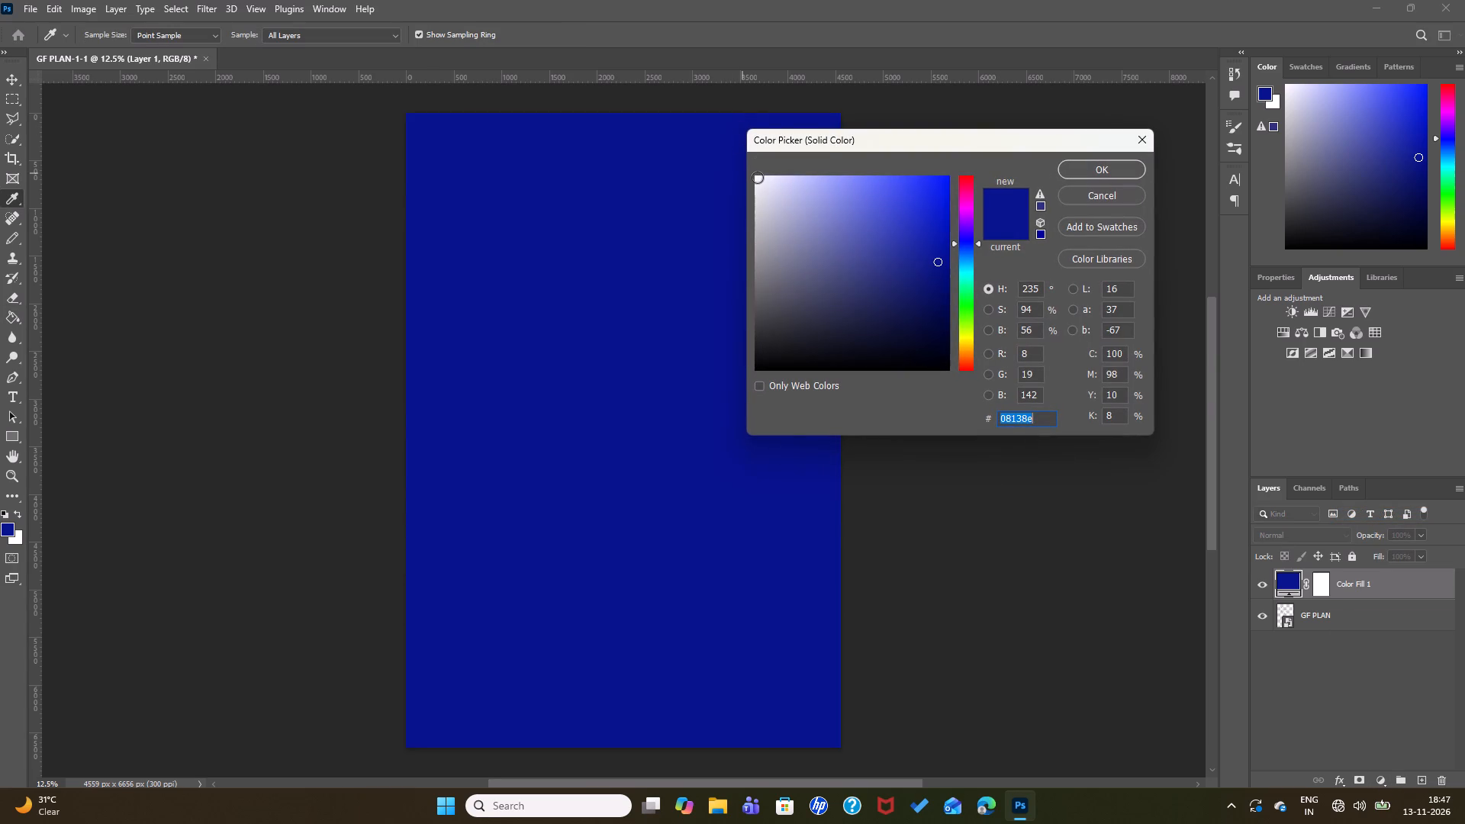
{"action": "left_click", "coordinate": [756, 177]}
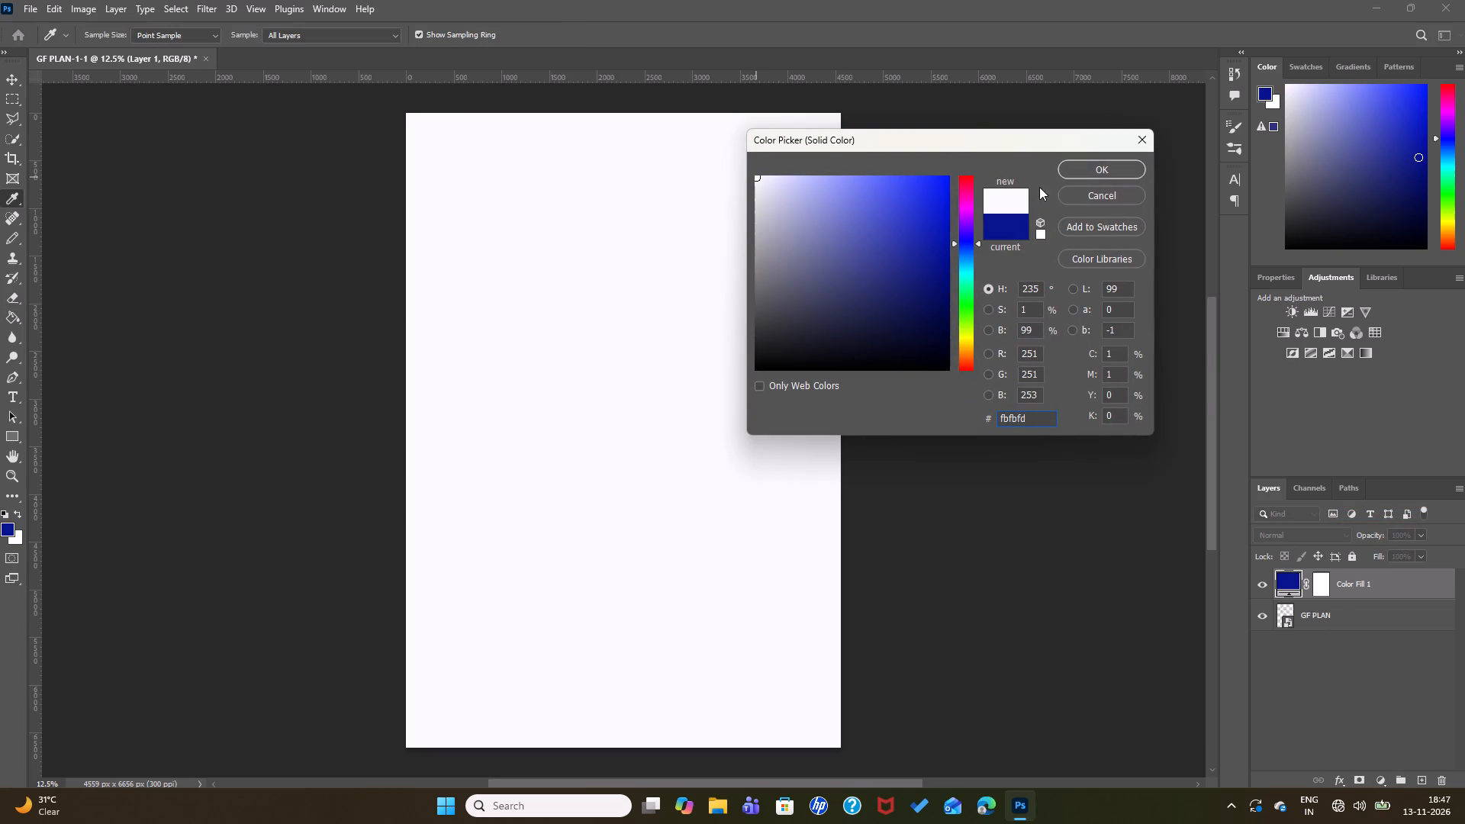
{"action": "left_click", "coordinate": [1083, 163]}
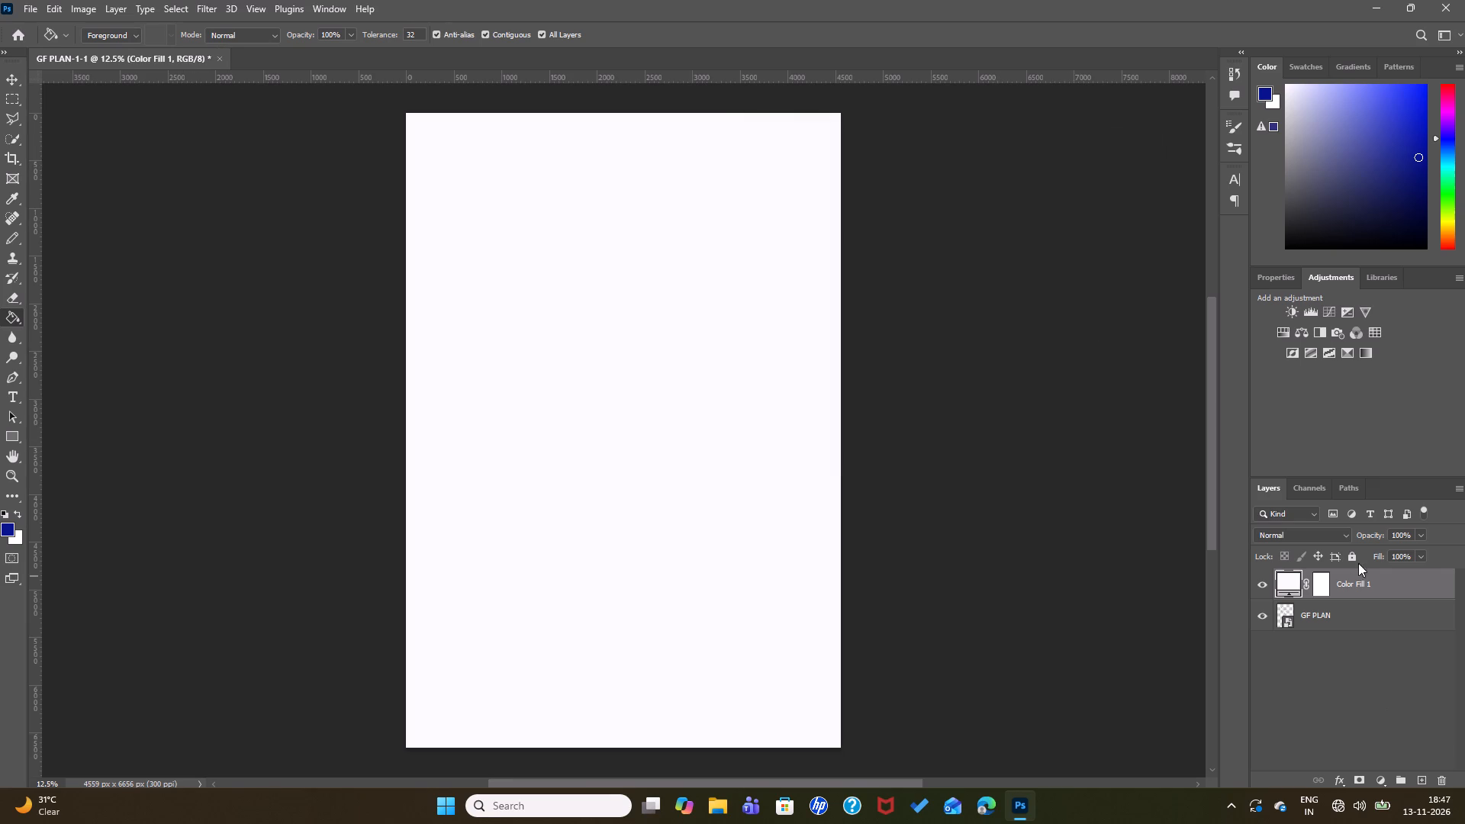
{"action": "left_click_drag", "start_coordinate": [1354, 584], "coordinate": [1355, 655]}
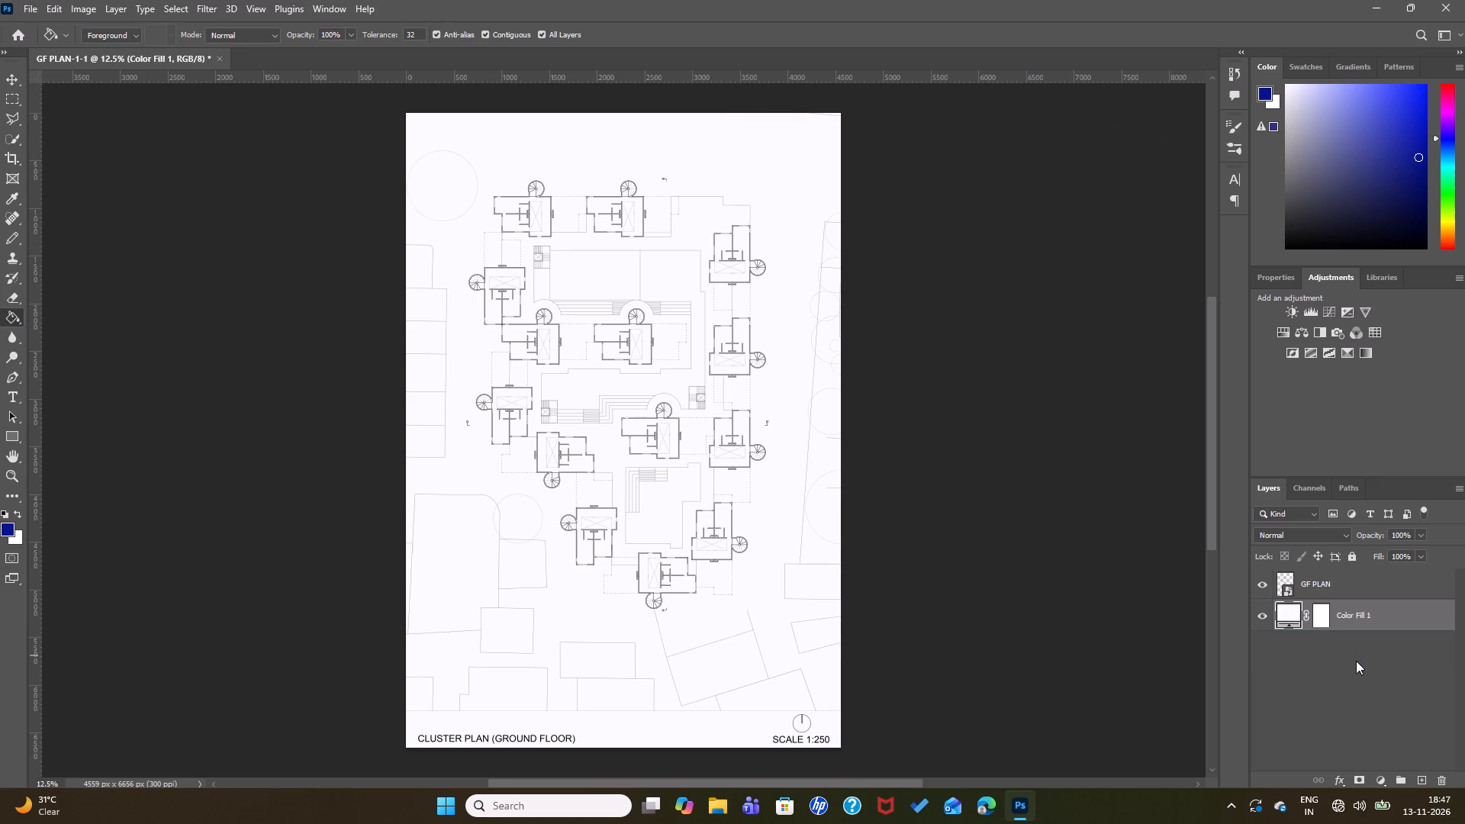
Rename the colour fill layer as "white backgroung".
{"action": "left_click", "coordinate": [1360, 615]}
{"action": "double_click", "coordinate": [1362, 613]}
{"action": "left_click_drag", "start_coordinate": [1383, 614], "coordinate": [1320, 619]}
{"action": "key", "text": "BackSpace"}
{"action": "key", "text": "BackSpace"}
{"action": "type", "text": "white backgroung"}
{"action": "key", "text": "space"}
{"action": "key", "text": "Return"}
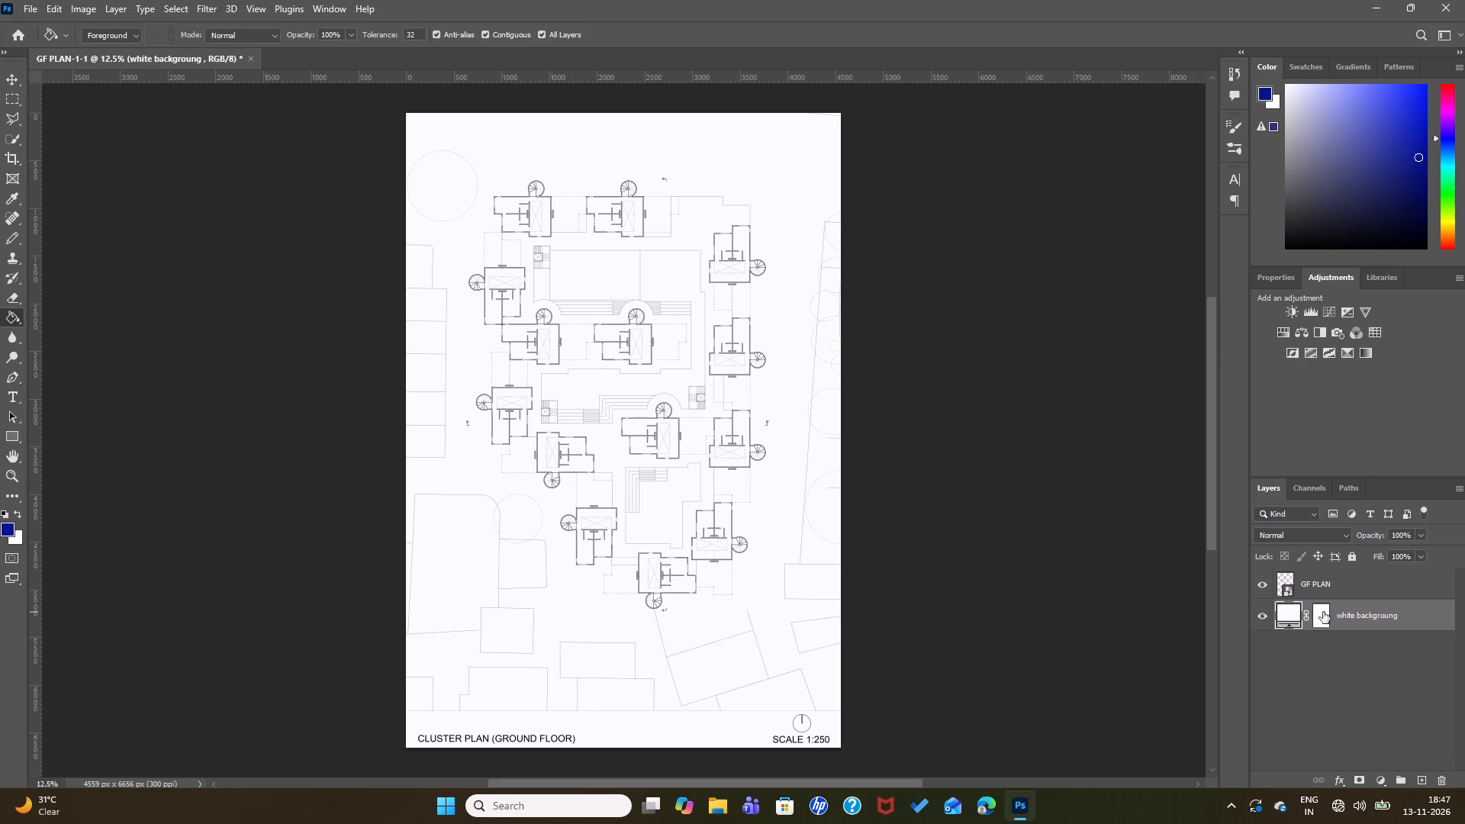
Create an empty layer at the top of the layer stack, above GF PLAN.
{"action": "left_click", "coordinate": [1386, 723]}
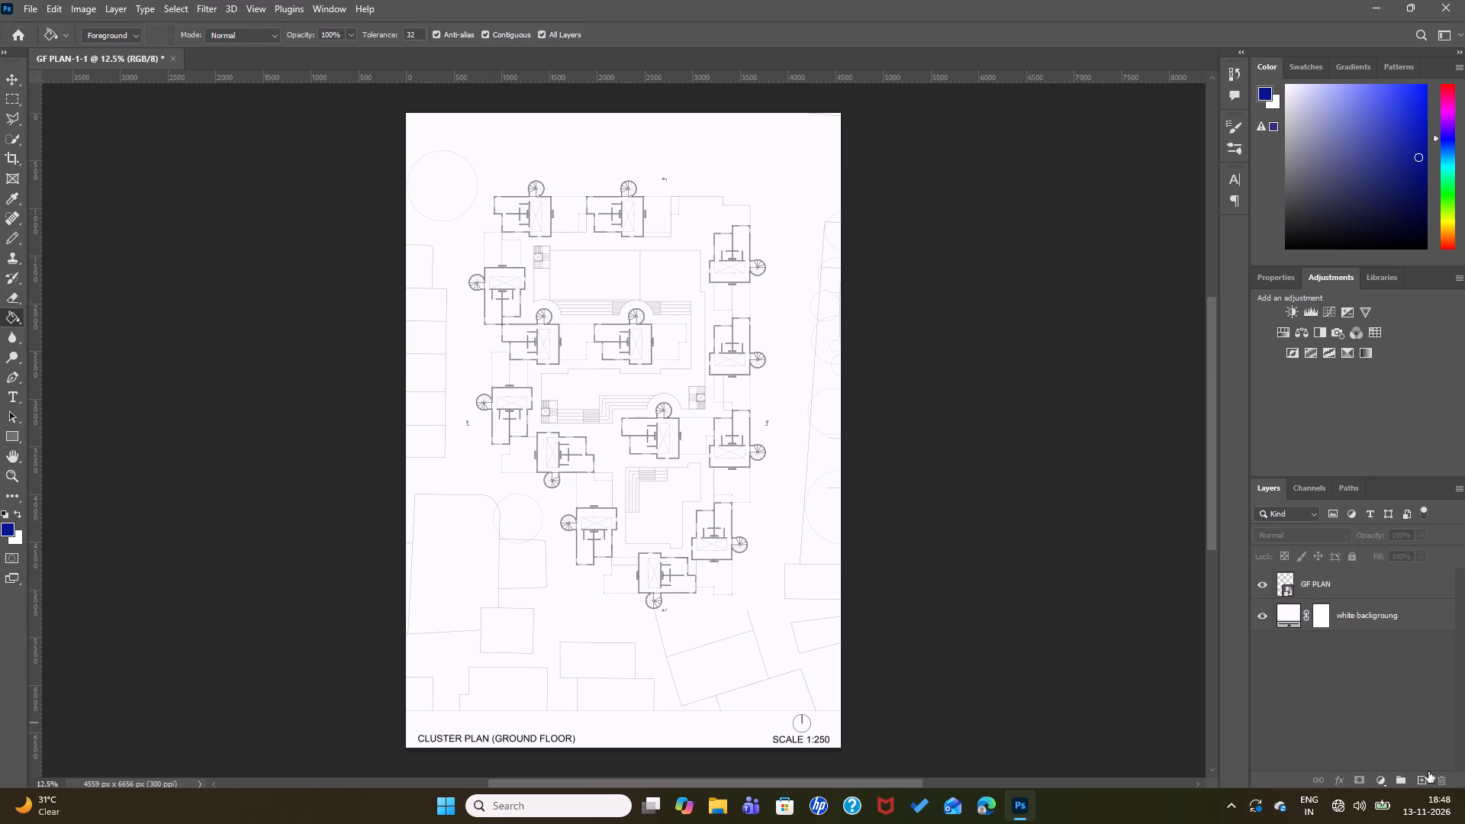
{"action": "left_click", "coordinate": [1424, 777]}
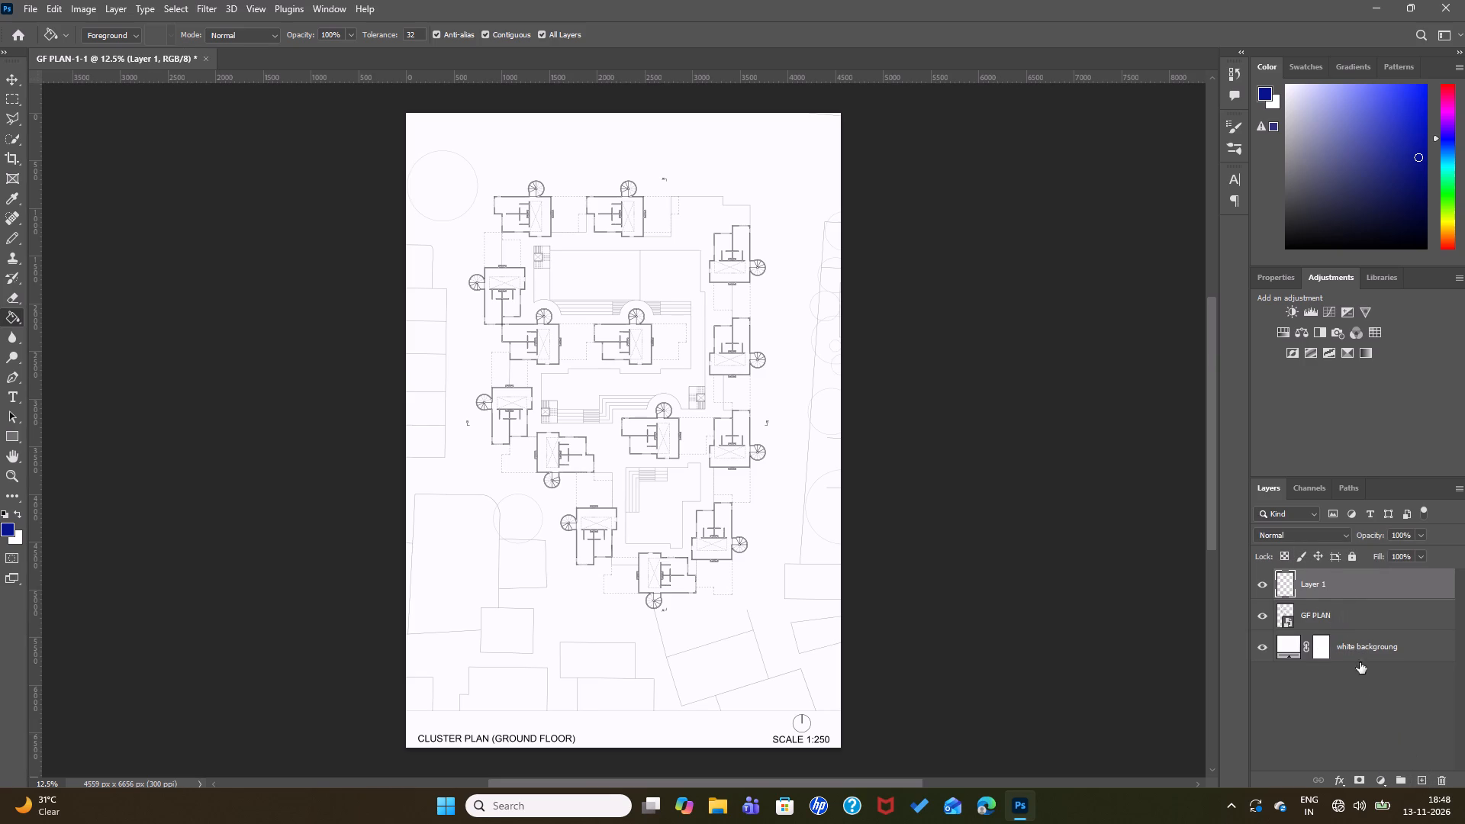
Load the RGB channel as a selection, invert it to select the plan's linework, and make Layer 1 active.
{"action": "left_click", "coordinate": [1374, 759]}
{"action": "left_click", "coordinate": [1292, 484]}
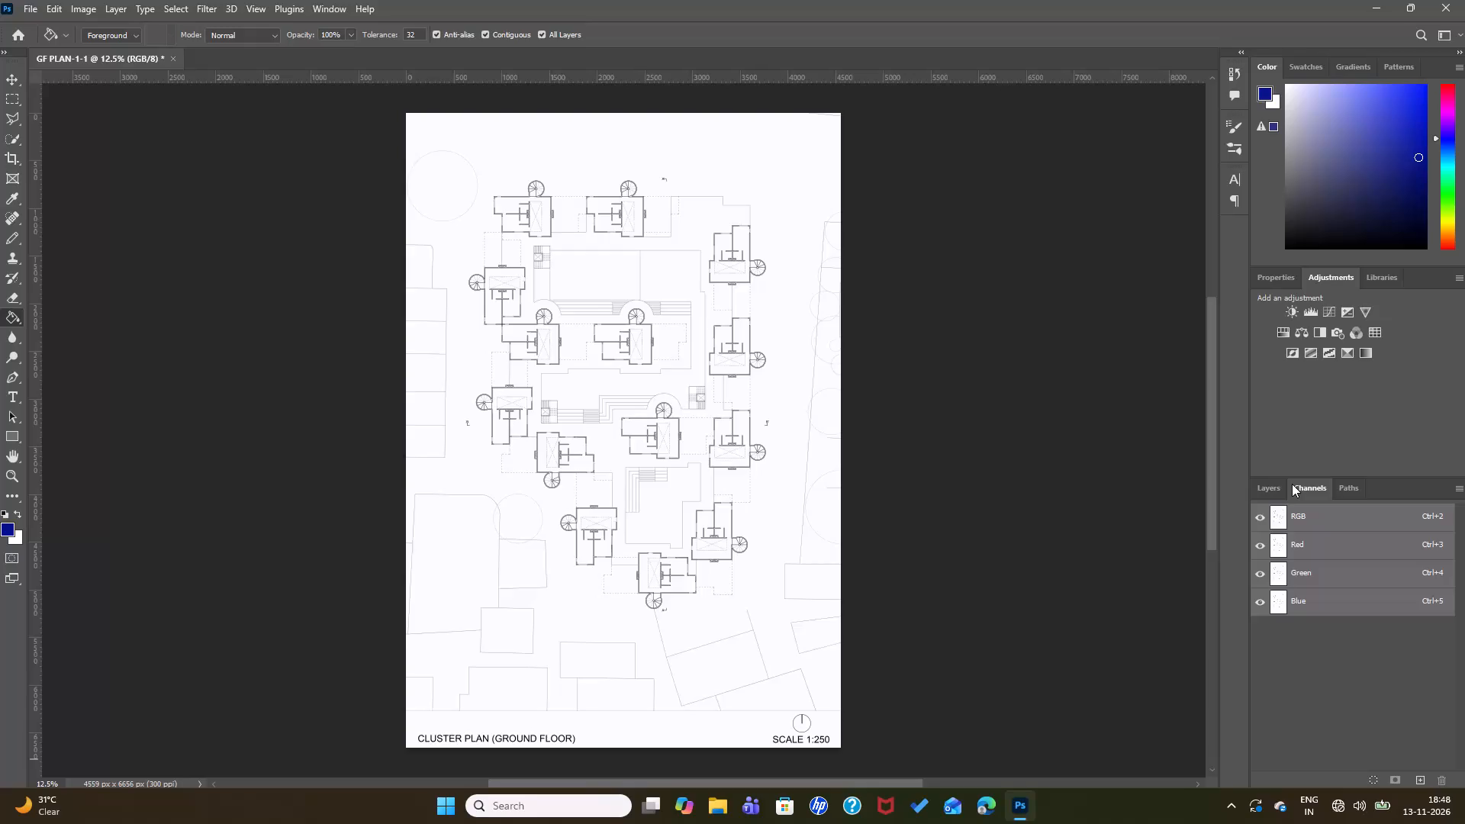
{"action": "left_click", "coordinate": [1304, 514], "text": "ctrl"}
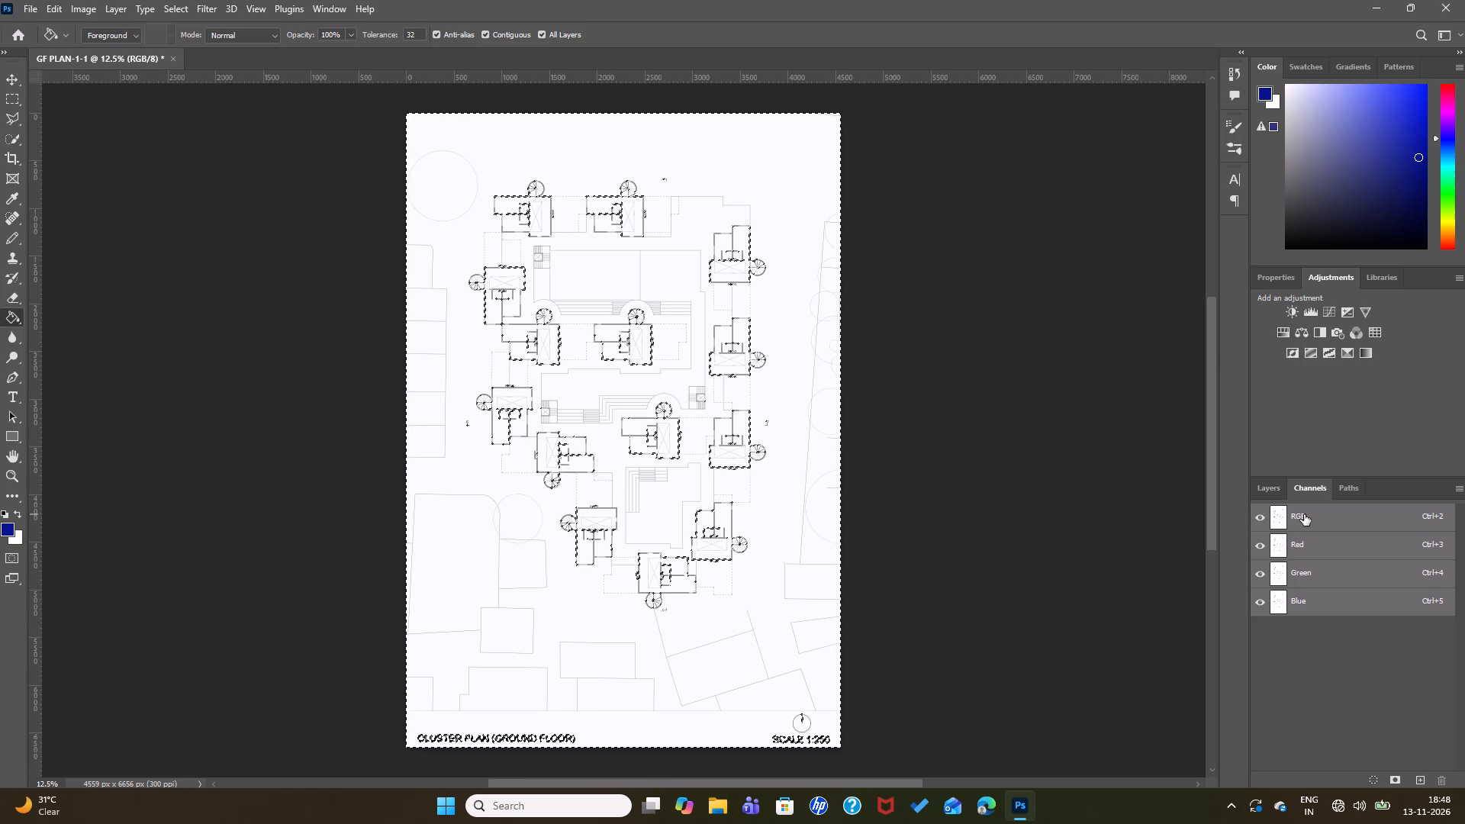
{"action": "key", "text": "ctrl+shift+i"}
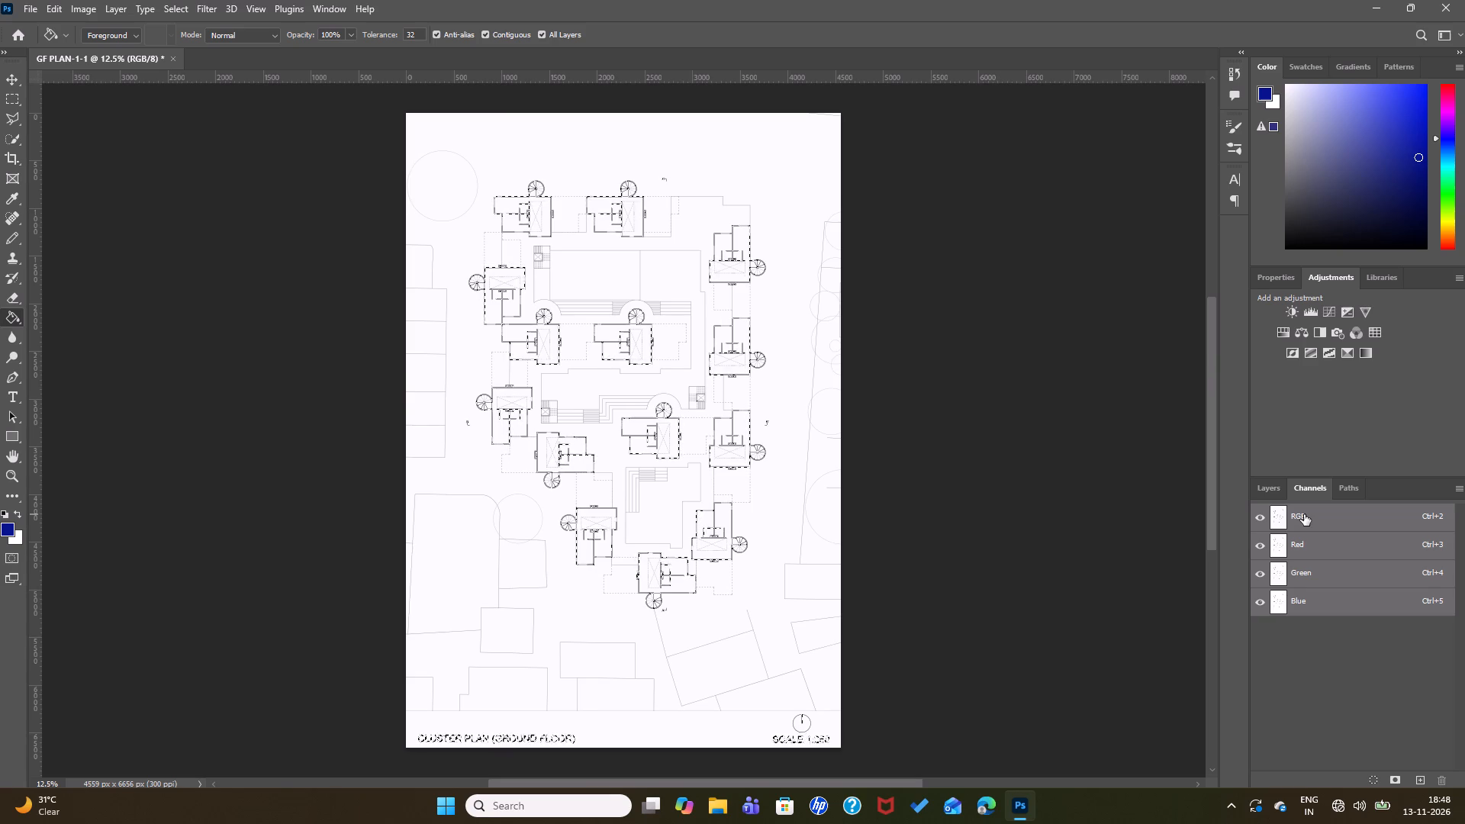
{"action": "left_click", "coordinate": [1273, 483]}
{"action": "left_click", "coordinate": [1329, 586]}
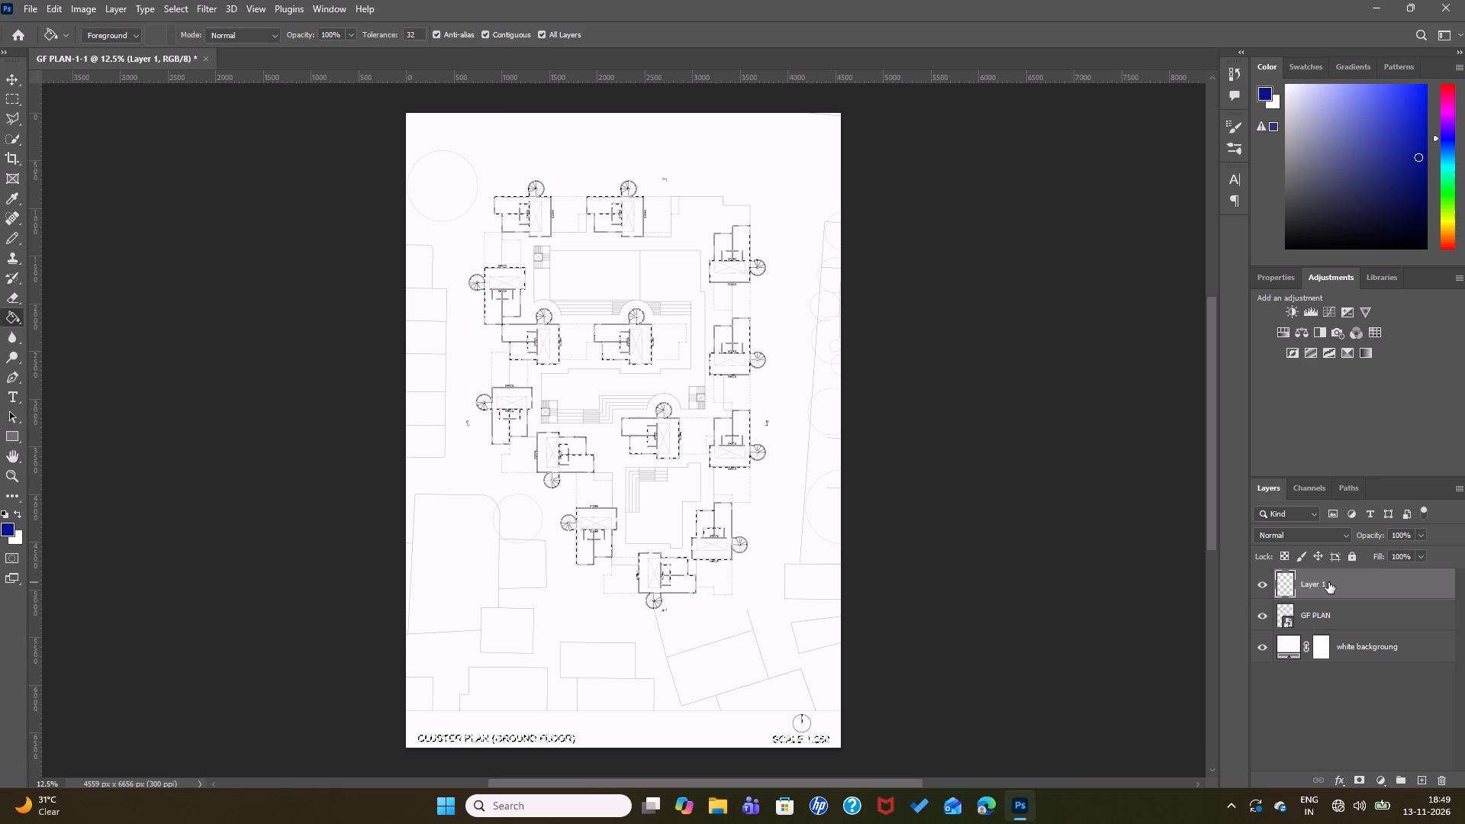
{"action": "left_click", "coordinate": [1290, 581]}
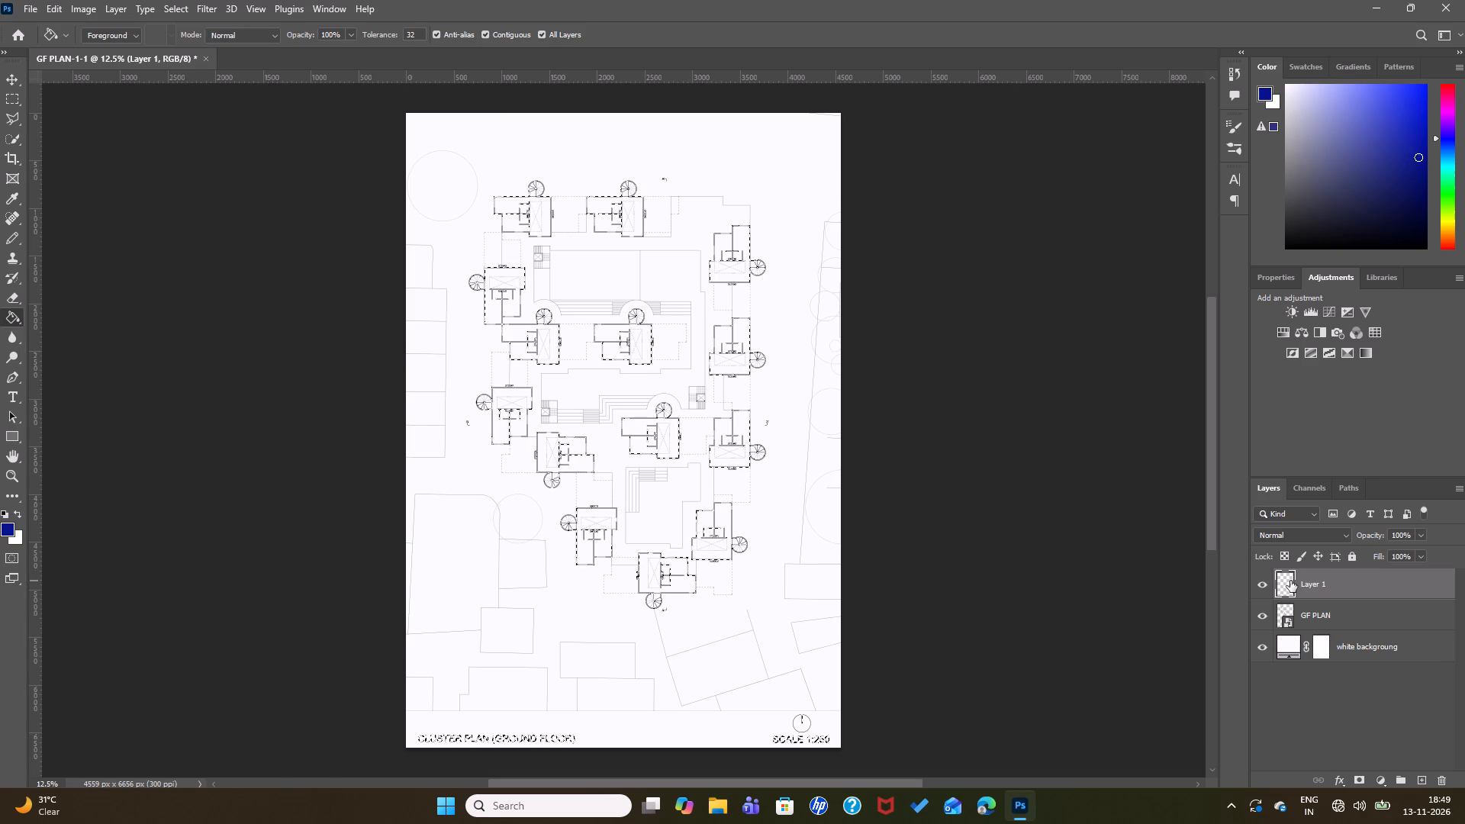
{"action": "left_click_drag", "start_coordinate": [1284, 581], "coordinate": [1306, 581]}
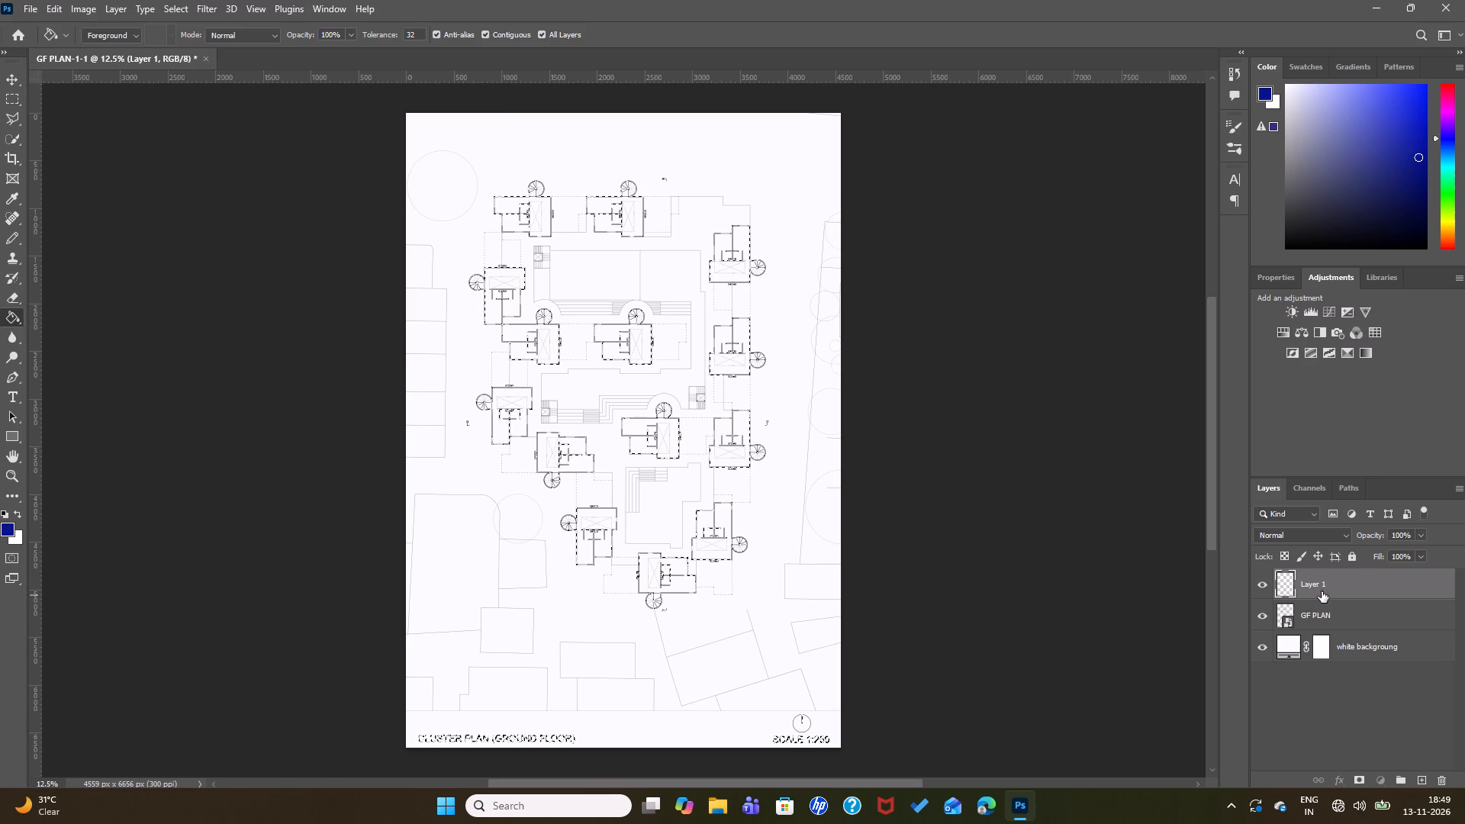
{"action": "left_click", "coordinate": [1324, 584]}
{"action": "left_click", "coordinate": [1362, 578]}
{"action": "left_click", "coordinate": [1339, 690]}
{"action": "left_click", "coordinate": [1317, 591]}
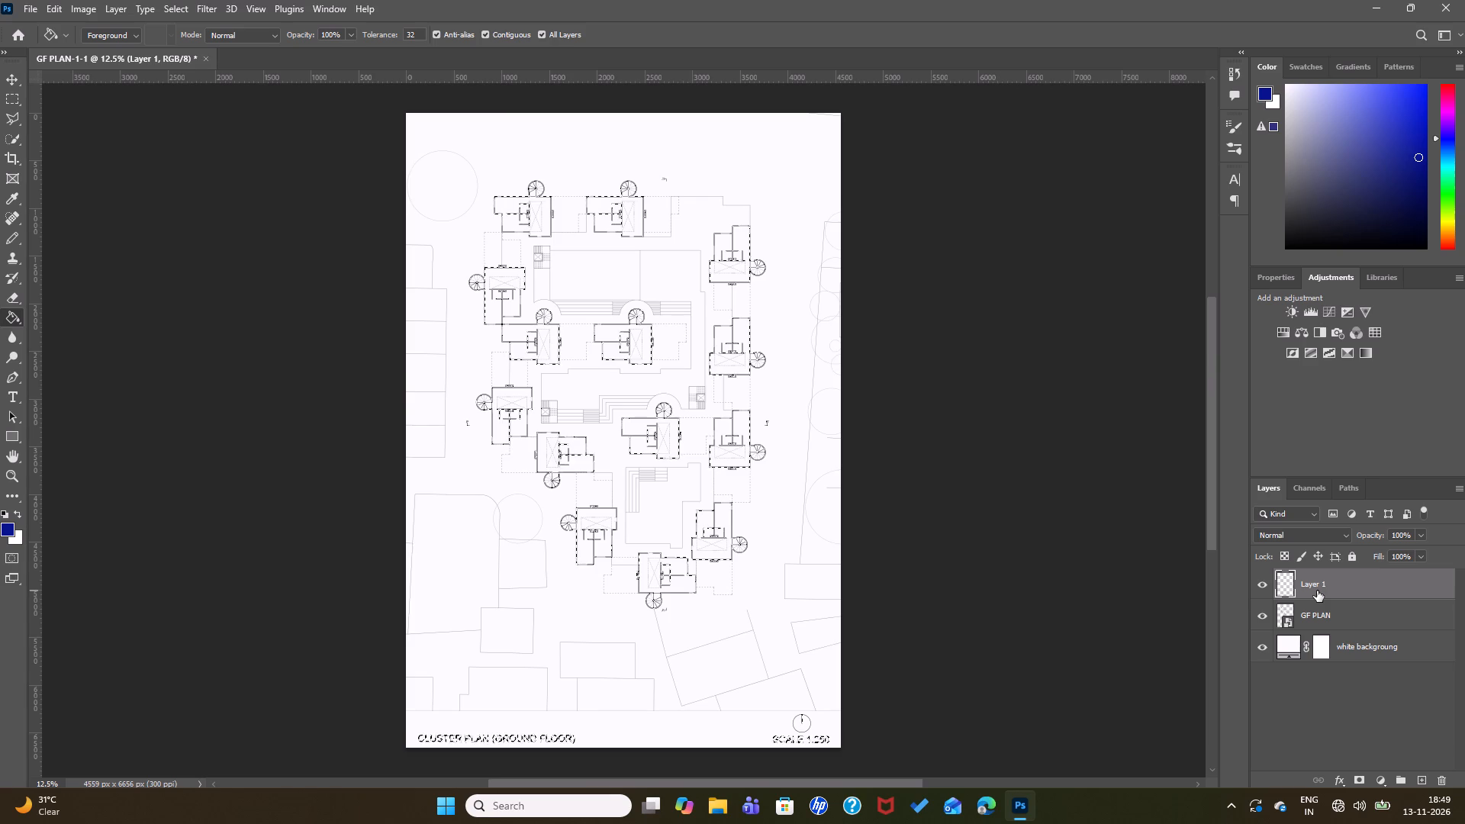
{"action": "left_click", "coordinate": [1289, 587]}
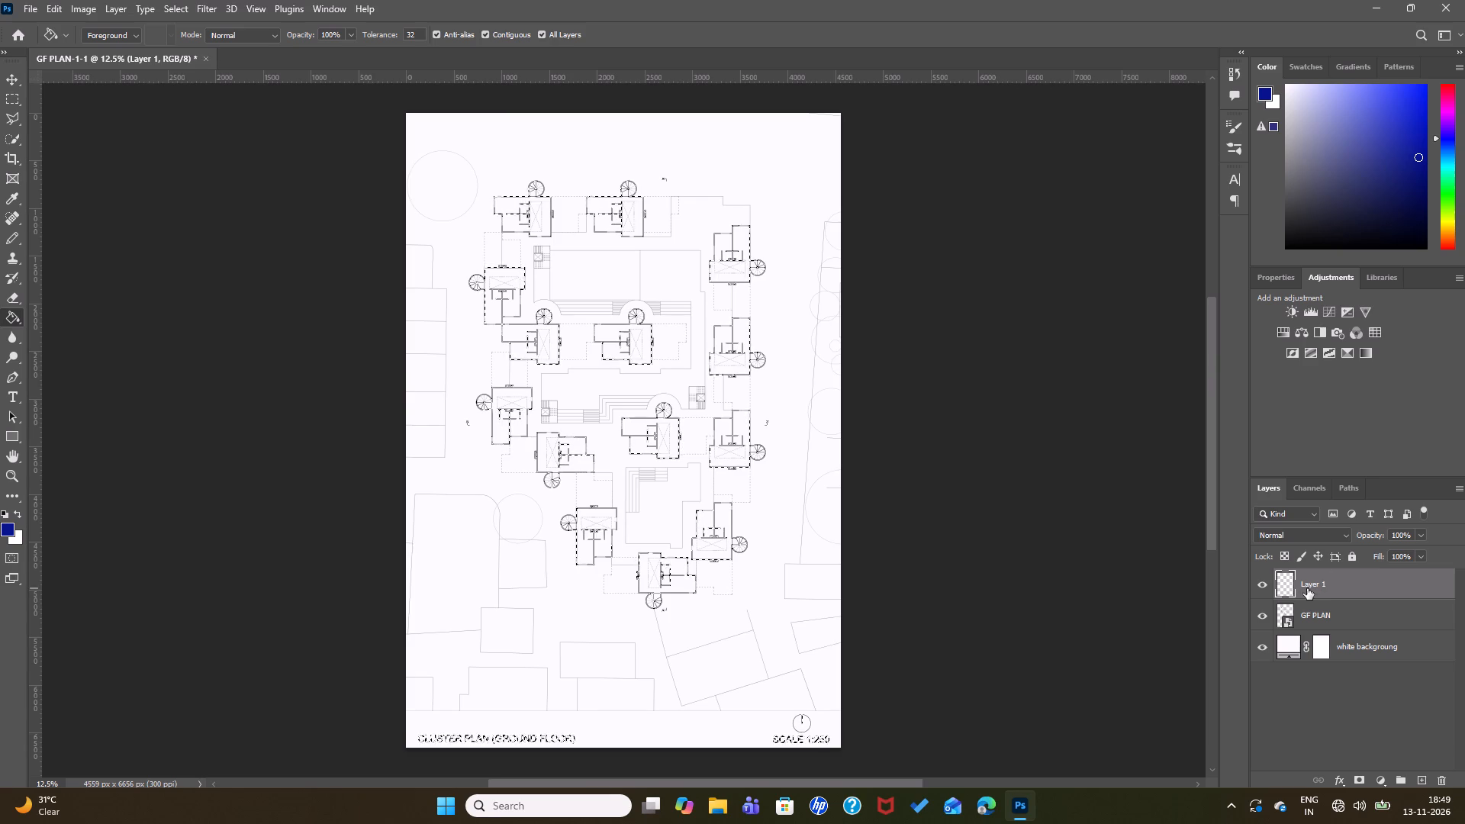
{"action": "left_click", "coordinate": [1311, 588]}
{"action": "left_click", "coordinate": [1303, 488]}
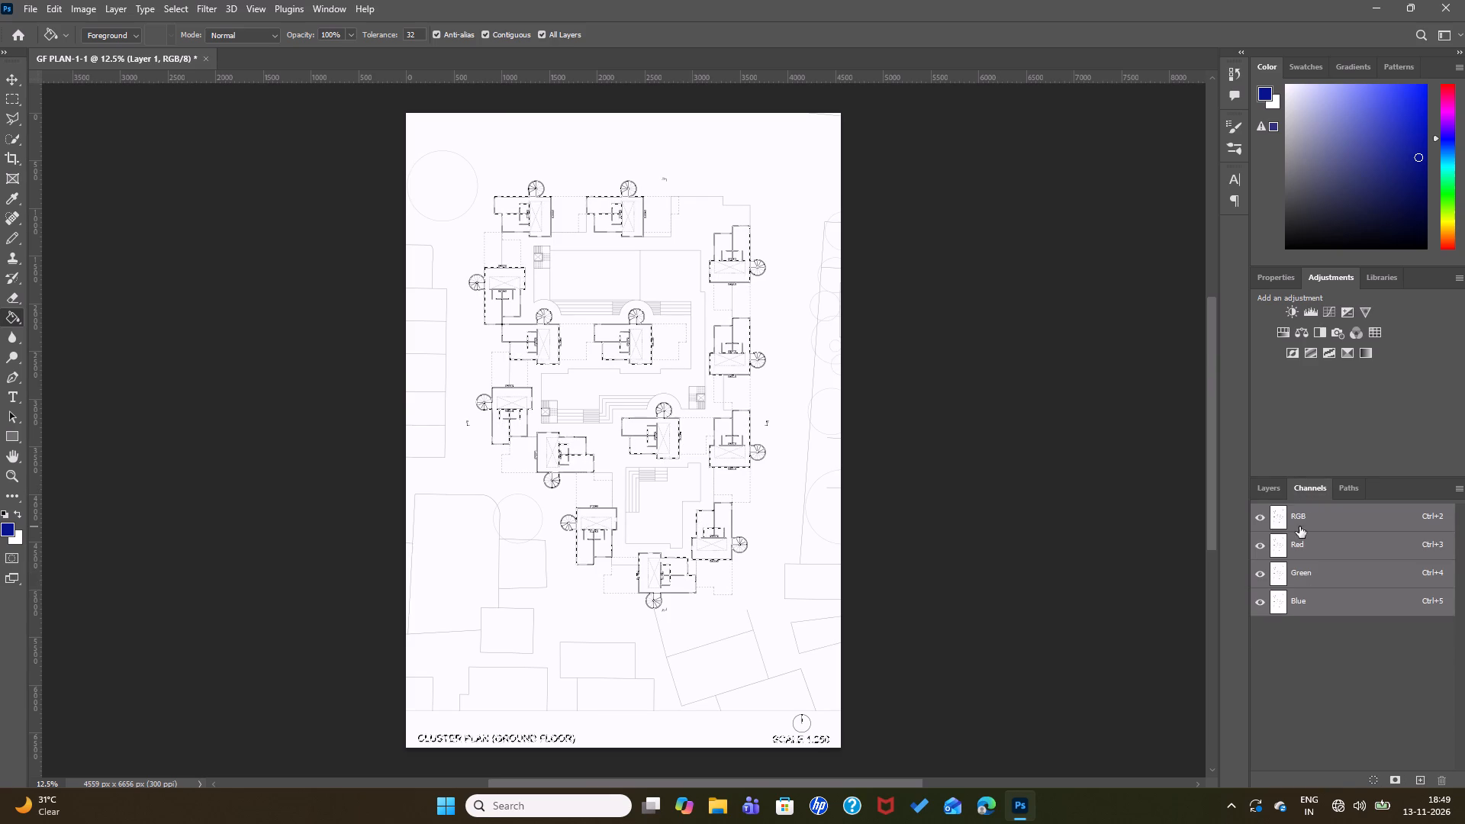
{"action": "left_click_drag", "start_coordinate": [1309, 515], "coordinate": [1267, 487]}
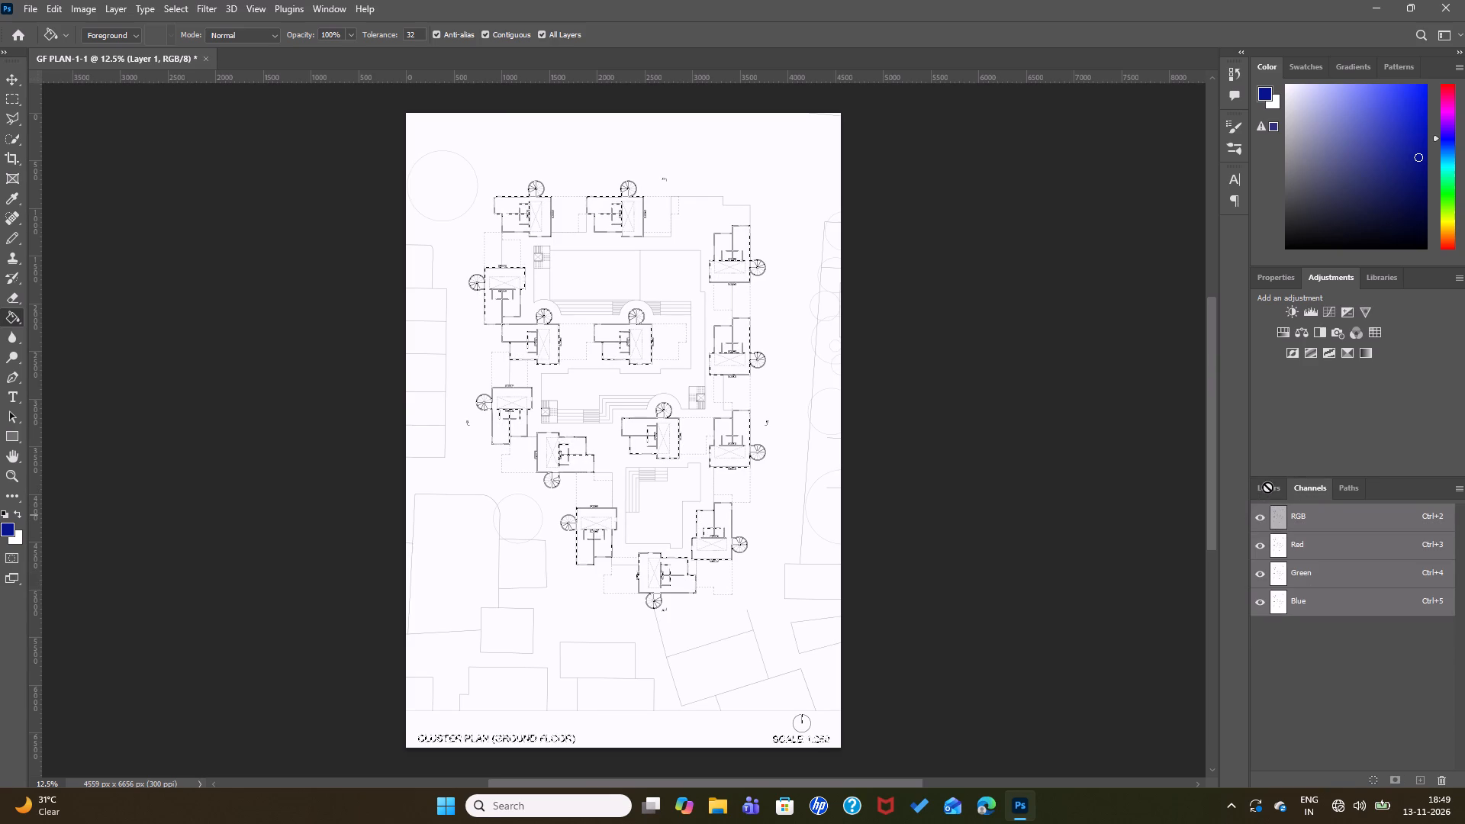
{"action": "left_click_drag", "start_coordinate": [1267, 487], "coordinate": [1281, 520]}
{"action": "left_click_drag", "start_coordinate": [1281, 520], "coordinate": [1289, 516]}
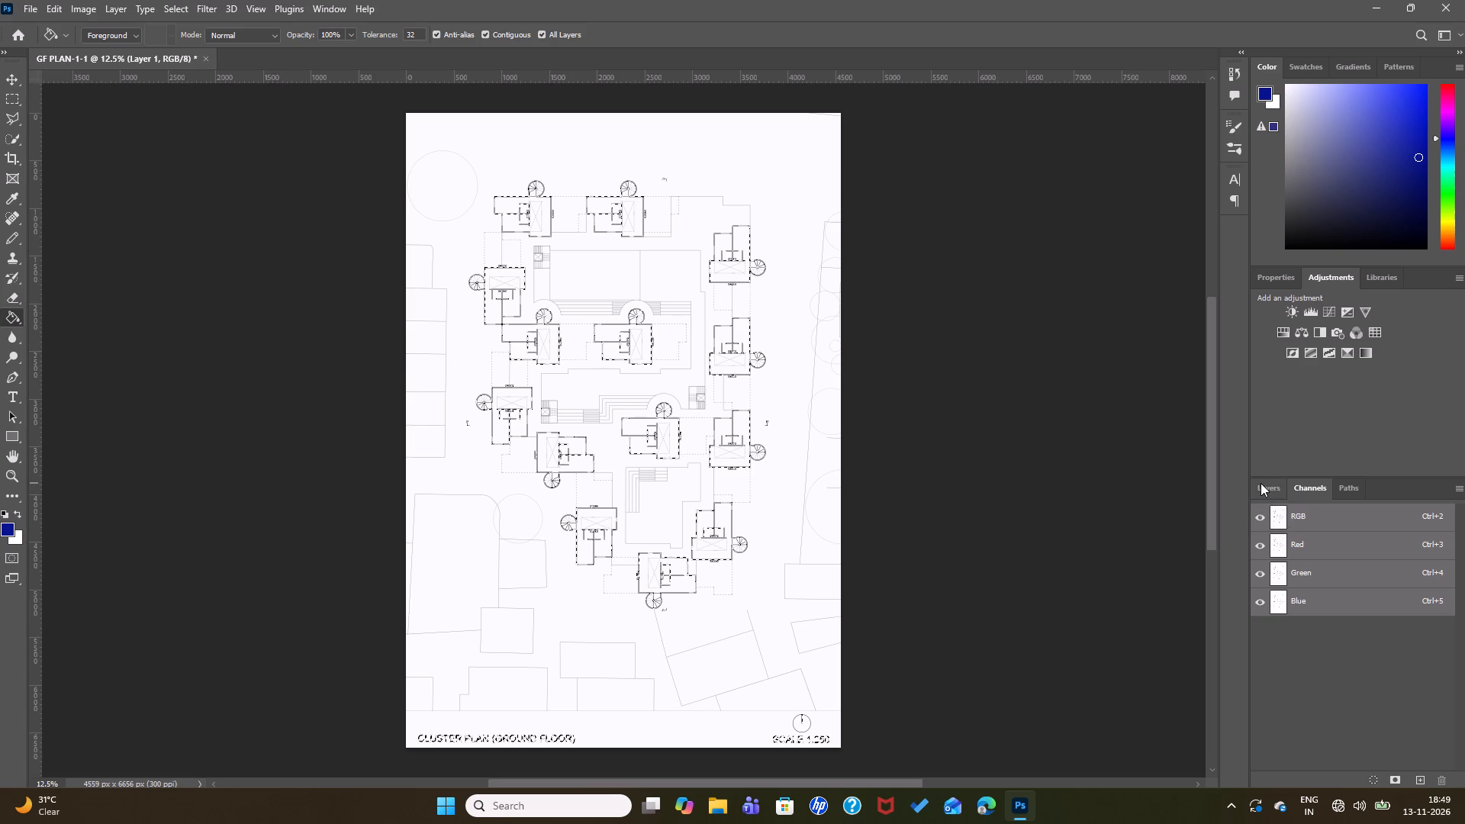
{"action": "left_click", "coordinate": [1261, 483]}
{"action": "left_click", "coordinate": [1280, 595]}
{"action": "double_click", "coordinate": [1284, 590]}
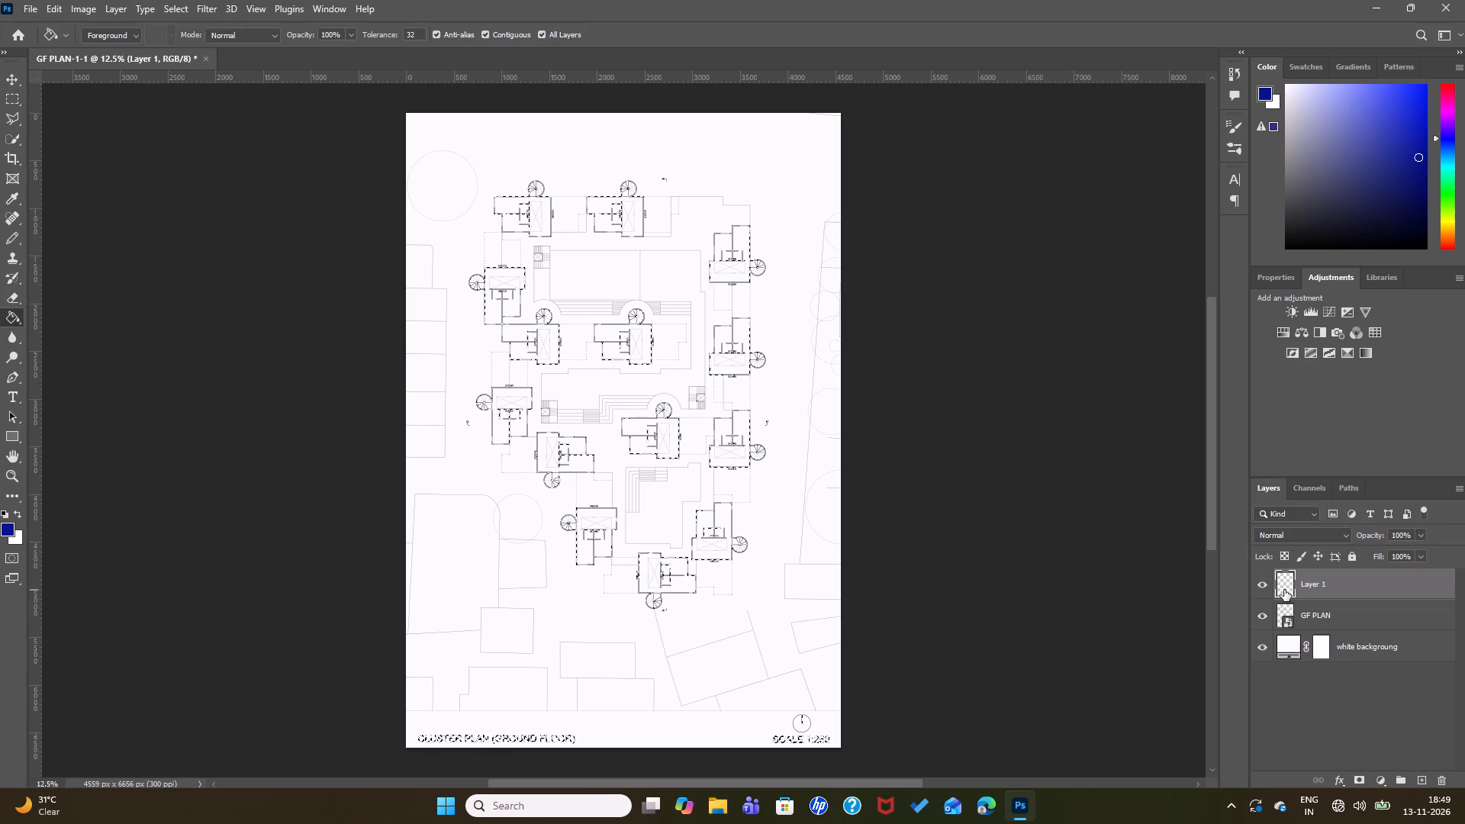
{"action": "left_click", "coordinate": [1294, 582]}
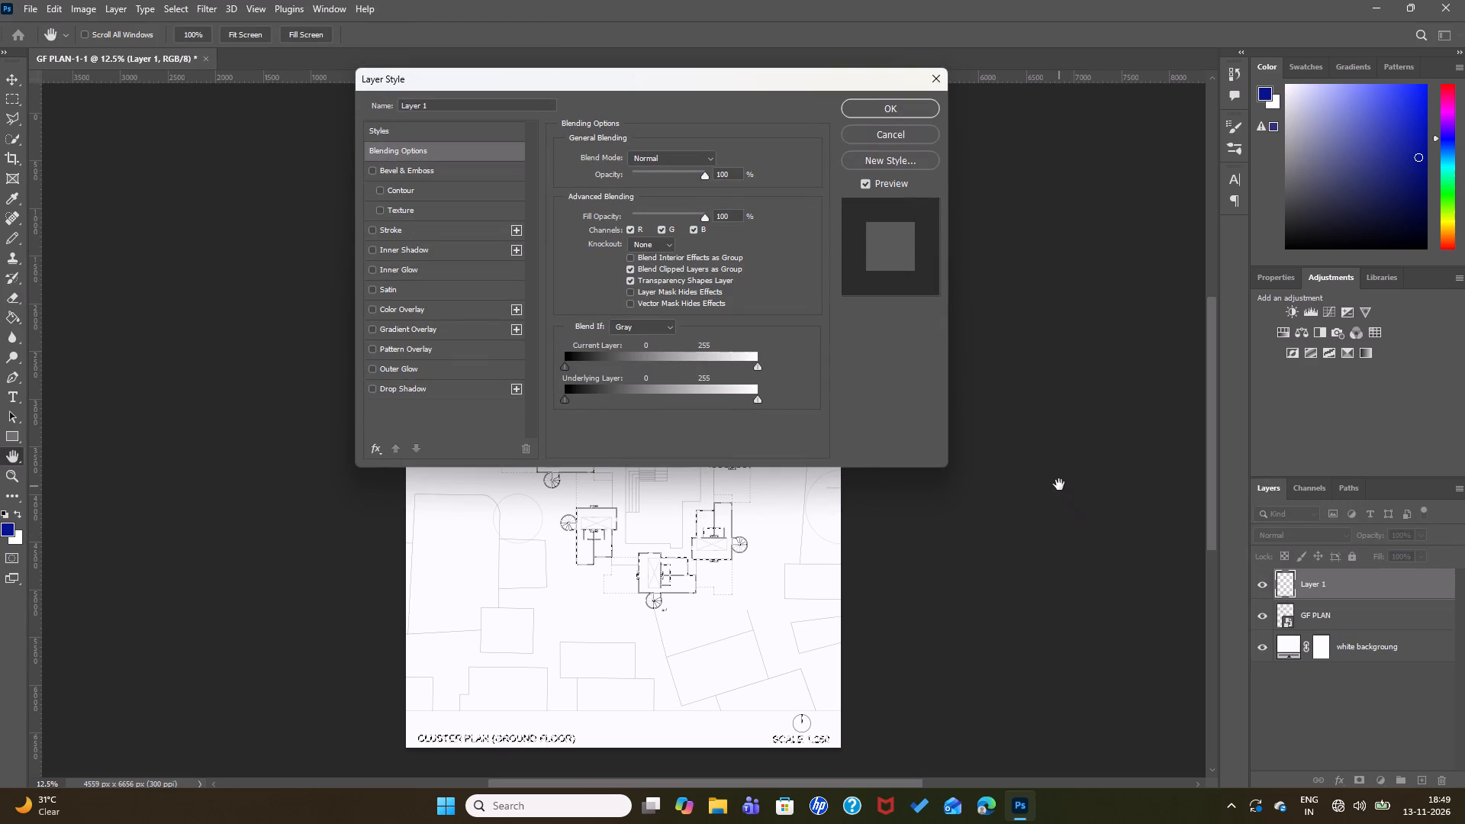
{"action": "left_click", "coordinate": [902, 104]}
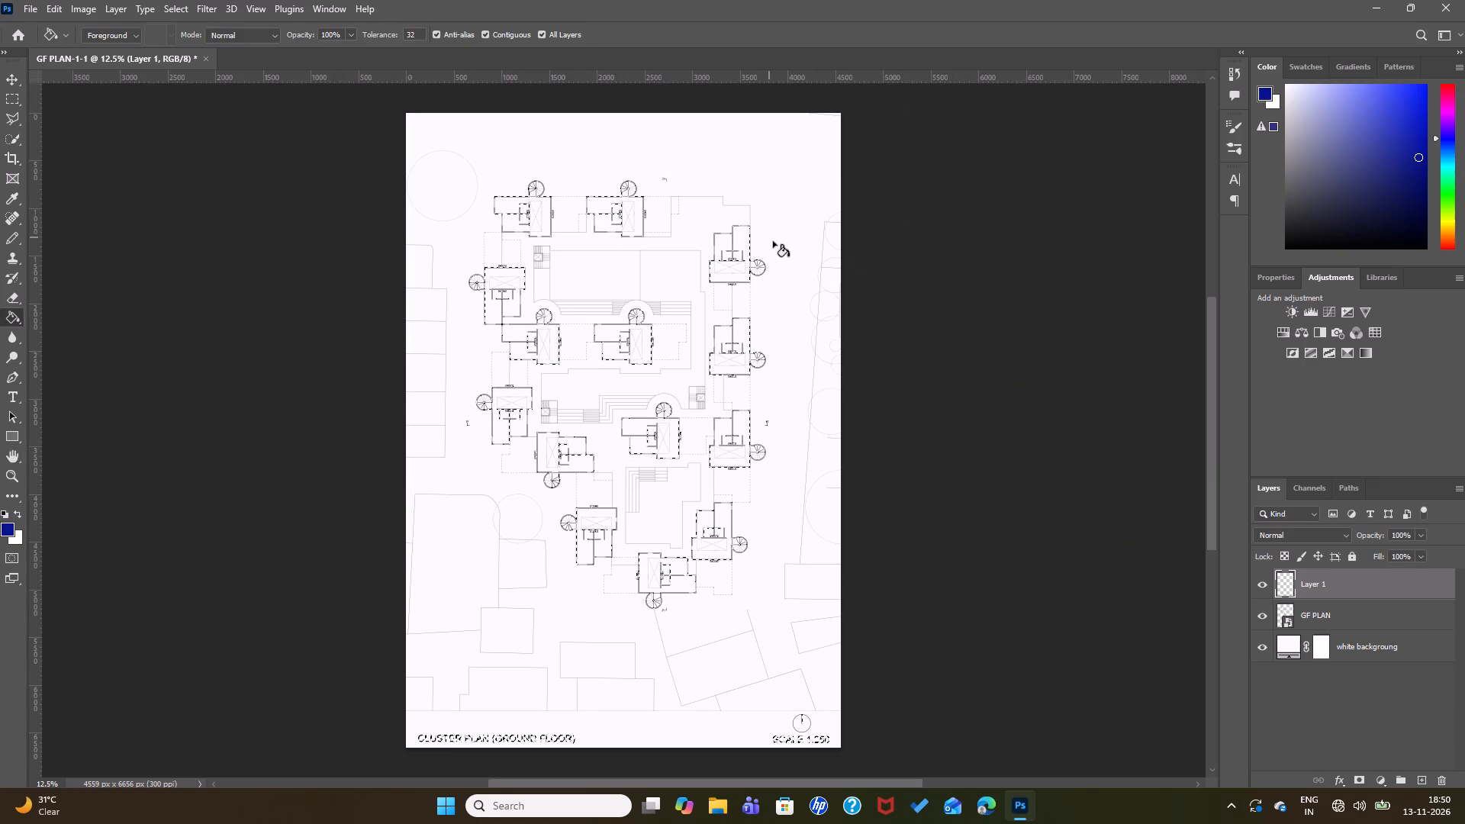
Examine the selected linework of the housing units and stairs up close.
{"action": "key", "text": "ctrl+equal"}
{"action": "key", "text": "ctrl+equal"}
{"action": "key", "text": "ctrl+equal"}
{"action": "key", "text": "ctrl+equal"}
{"action": "key", "text": "ctrl+equal"}
{"action": "key", "text": "ctrl+equal"}
{"action": "key", "text": "ctrl+equal"}
{"action": "key", "text": "ctrl+equal"}
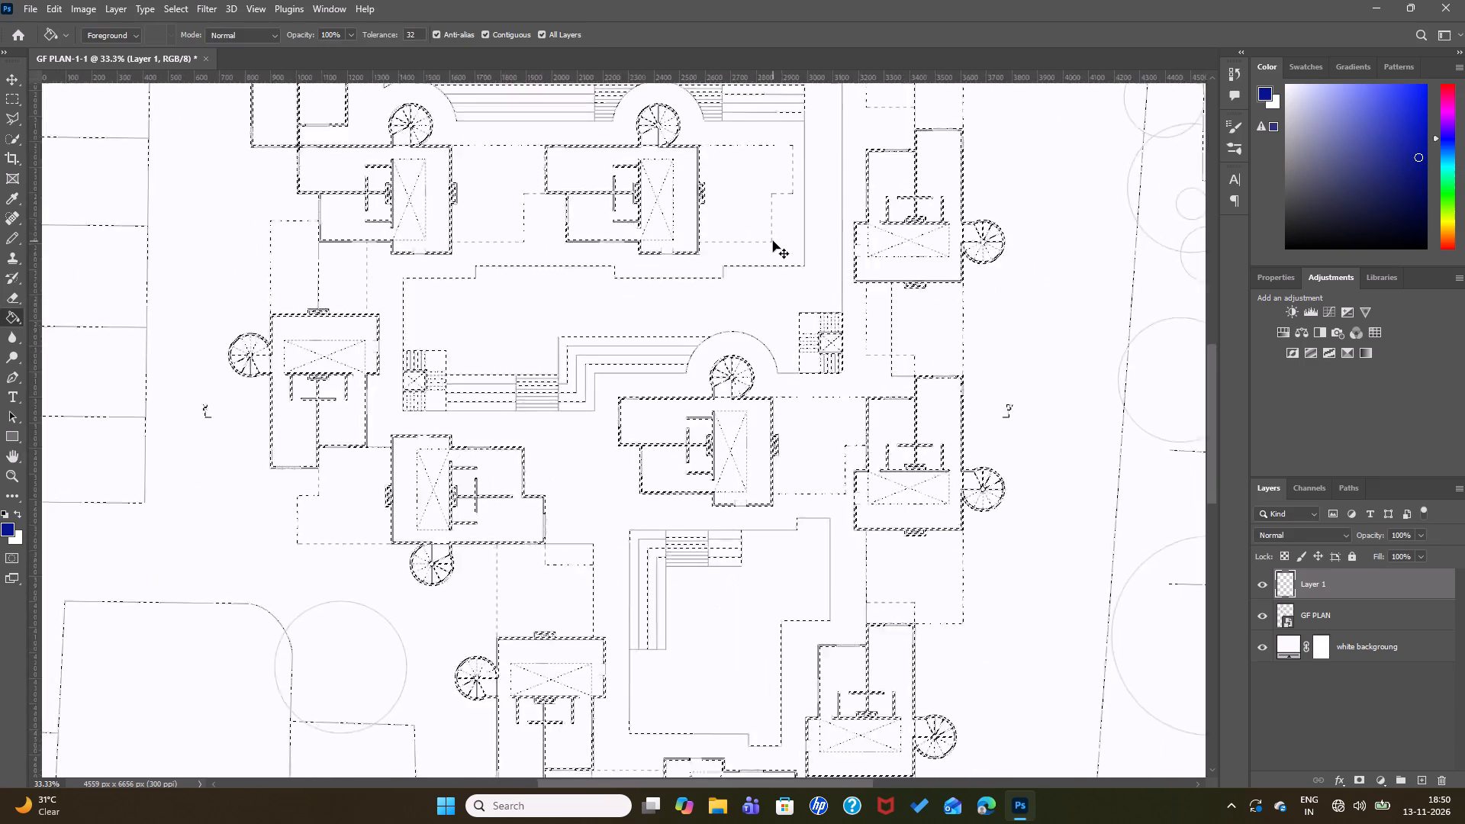
{"action": "key", "text": "ctrl+equal"}
{"action": "key", "text": "ctrl+equal"}
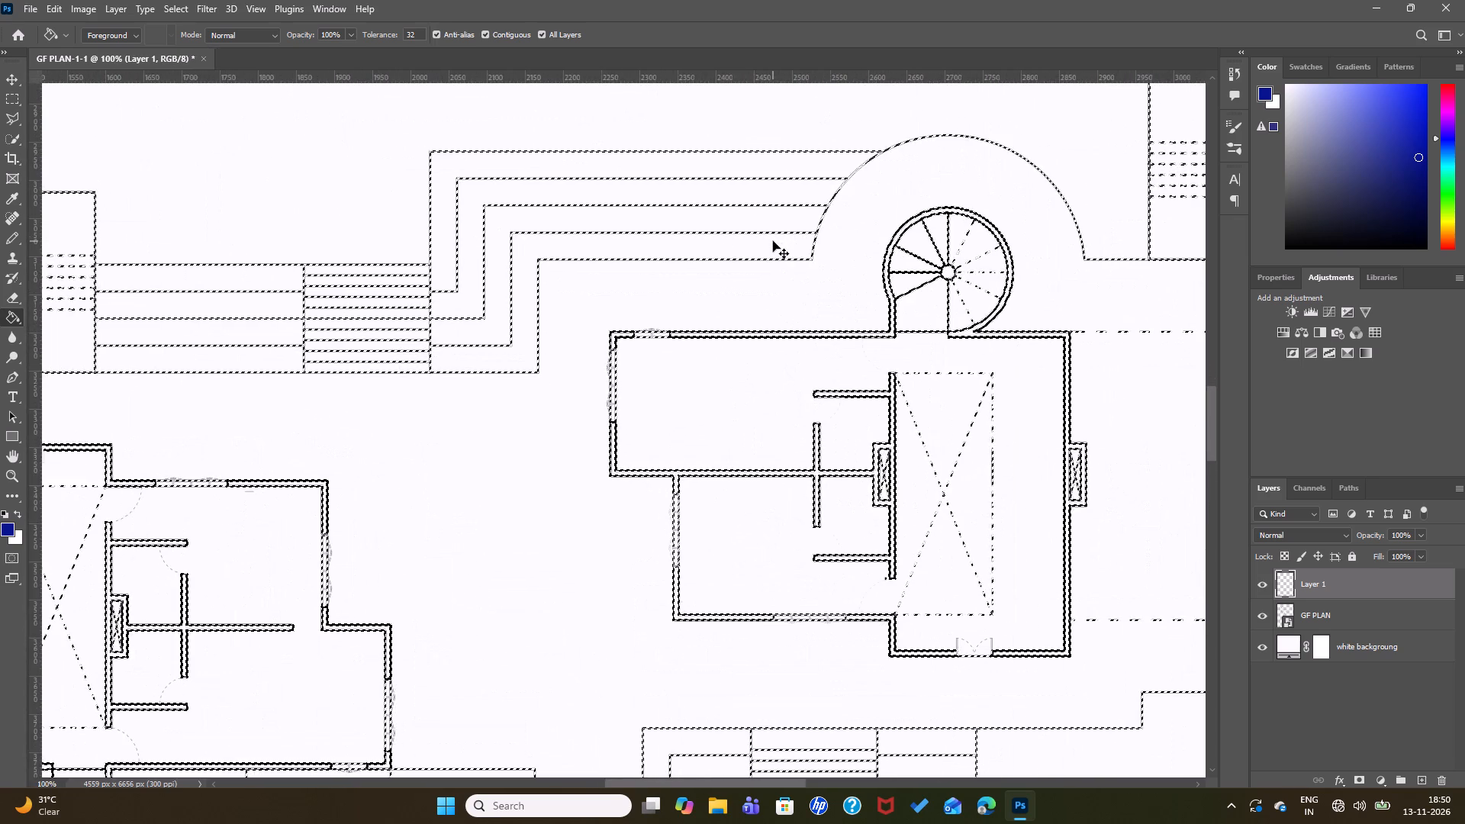
{"action": "key", "text": "ctrl+minus"}
{"action": "key", "text": "ctrl+minus"}
{"action": "key", "text": "ctrl+minus"}
{"action": "key", "text": "ctrl+minus"}
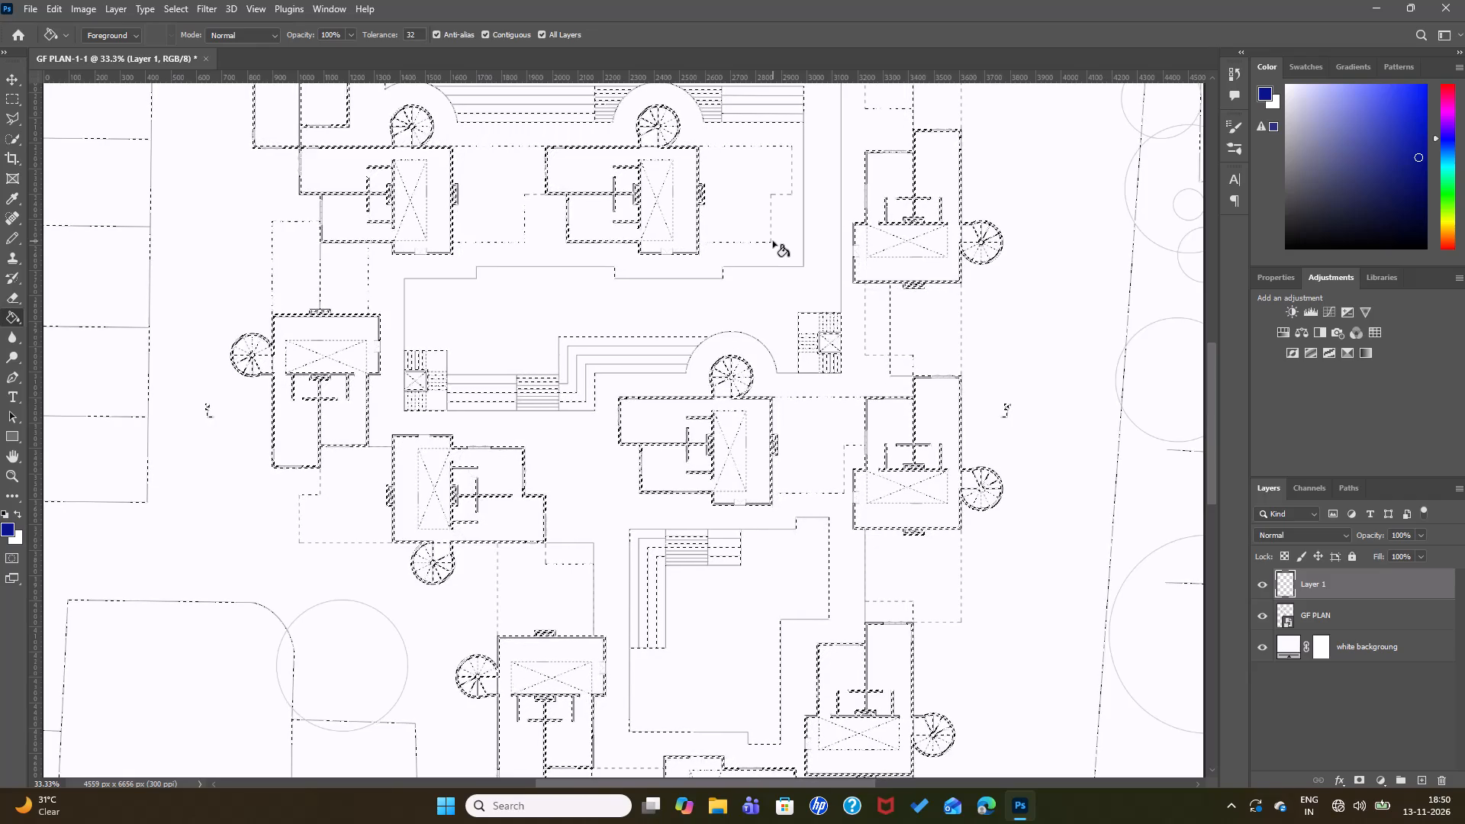
Add a layer mask to Layer 1 from the linework selection.
{"action": "left_click", "coordinate": [1364, 782]}
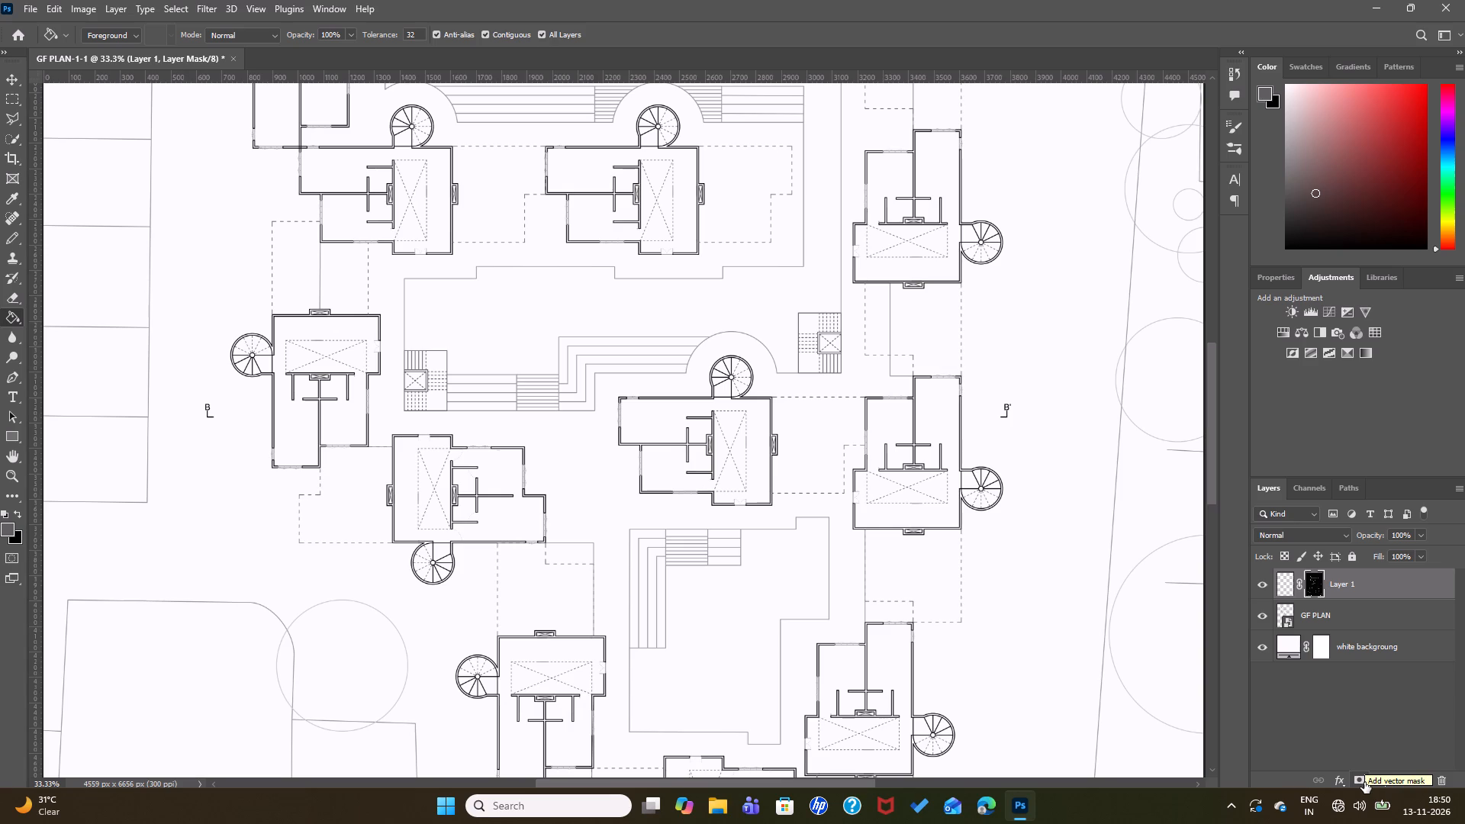
Make Layer 1's image content active instead of its mask and set the foreground colour to a muted dark blue.
{"action": "left_click", "coordinate": [1279, 584]}
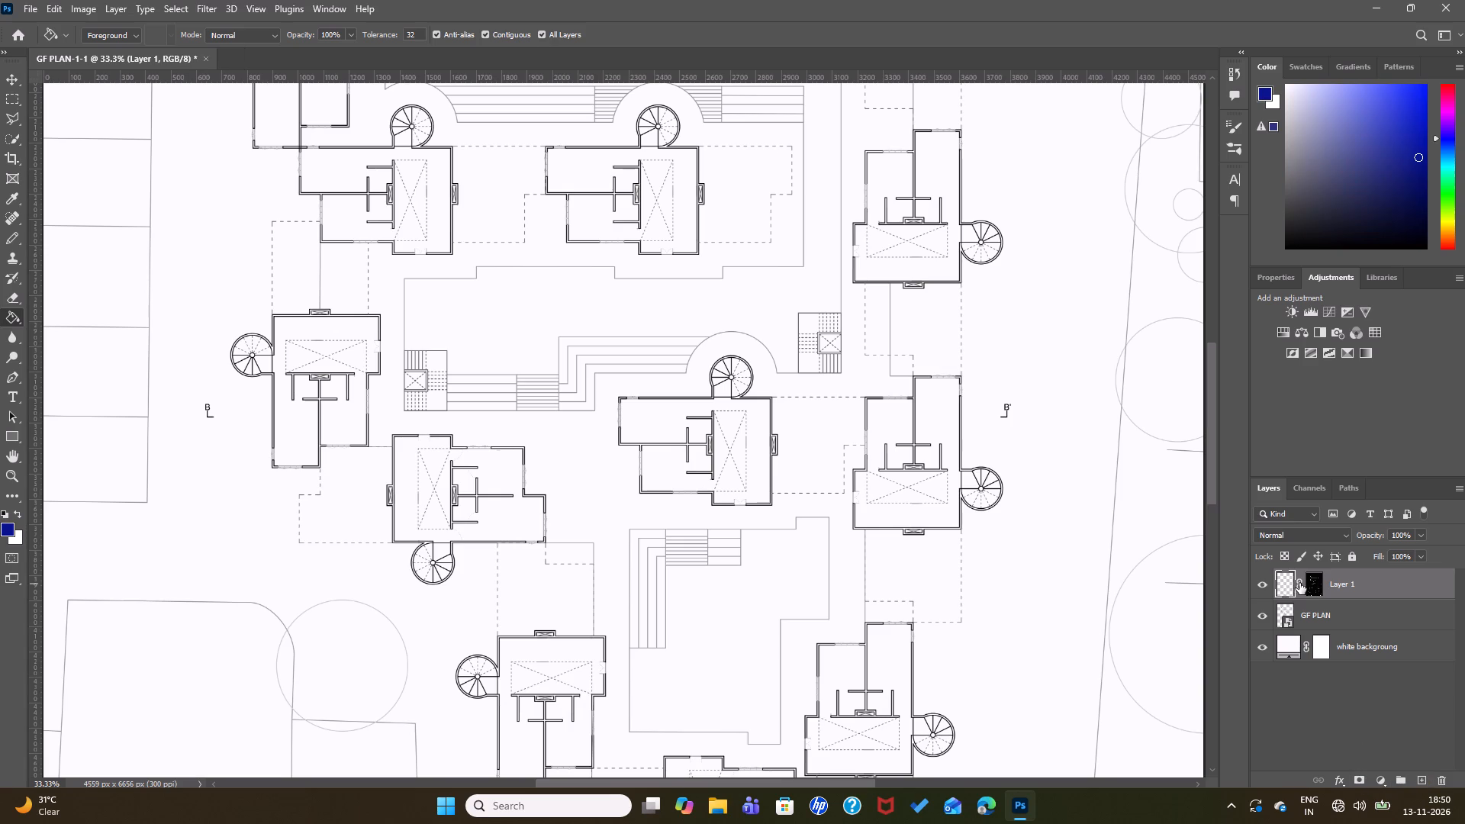
{"action": "left_click", "coordinate": [1286, 582]}
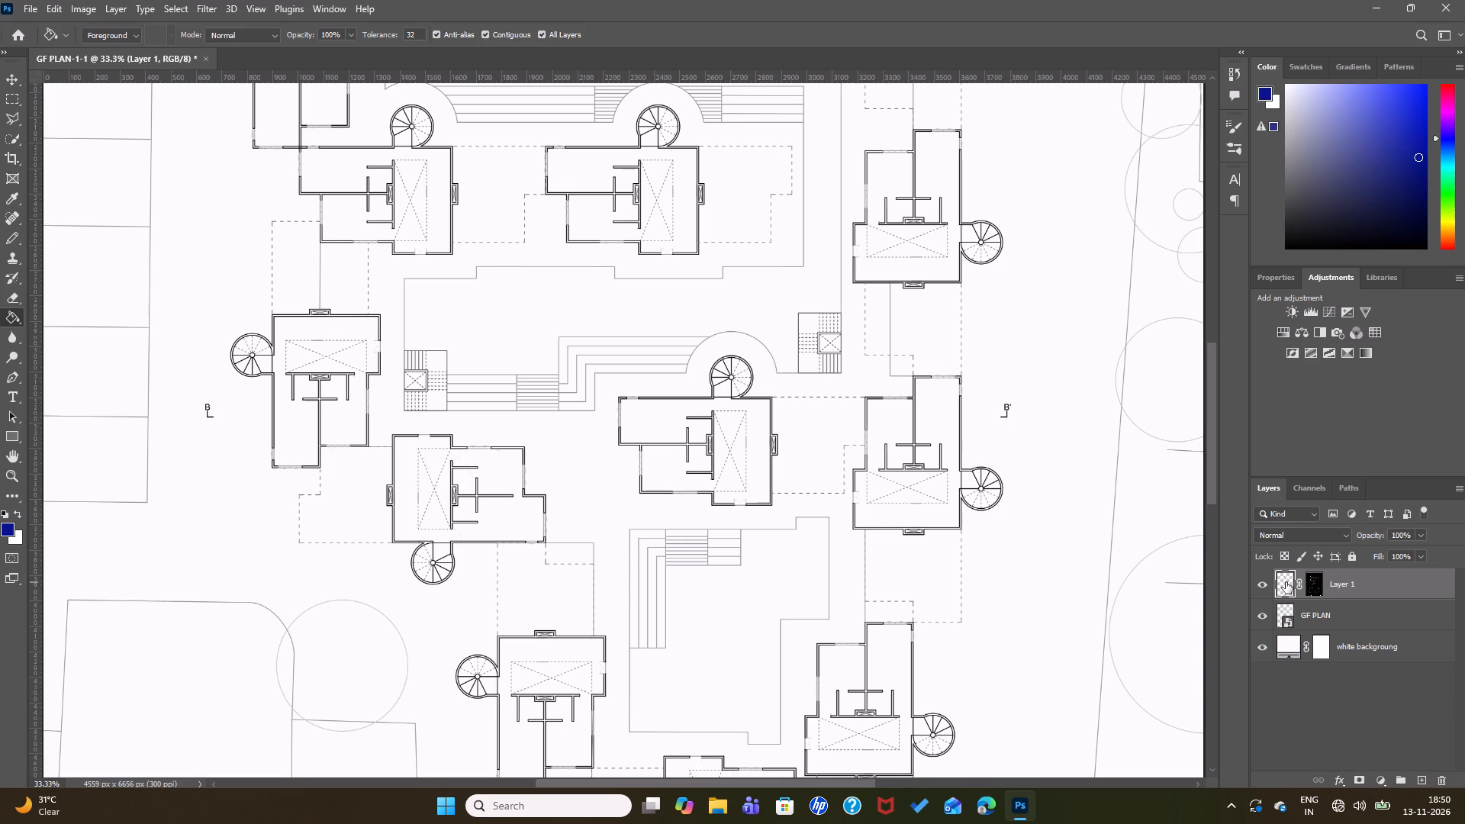
{"action": "left_click", "coordinate": [1286, 582]}
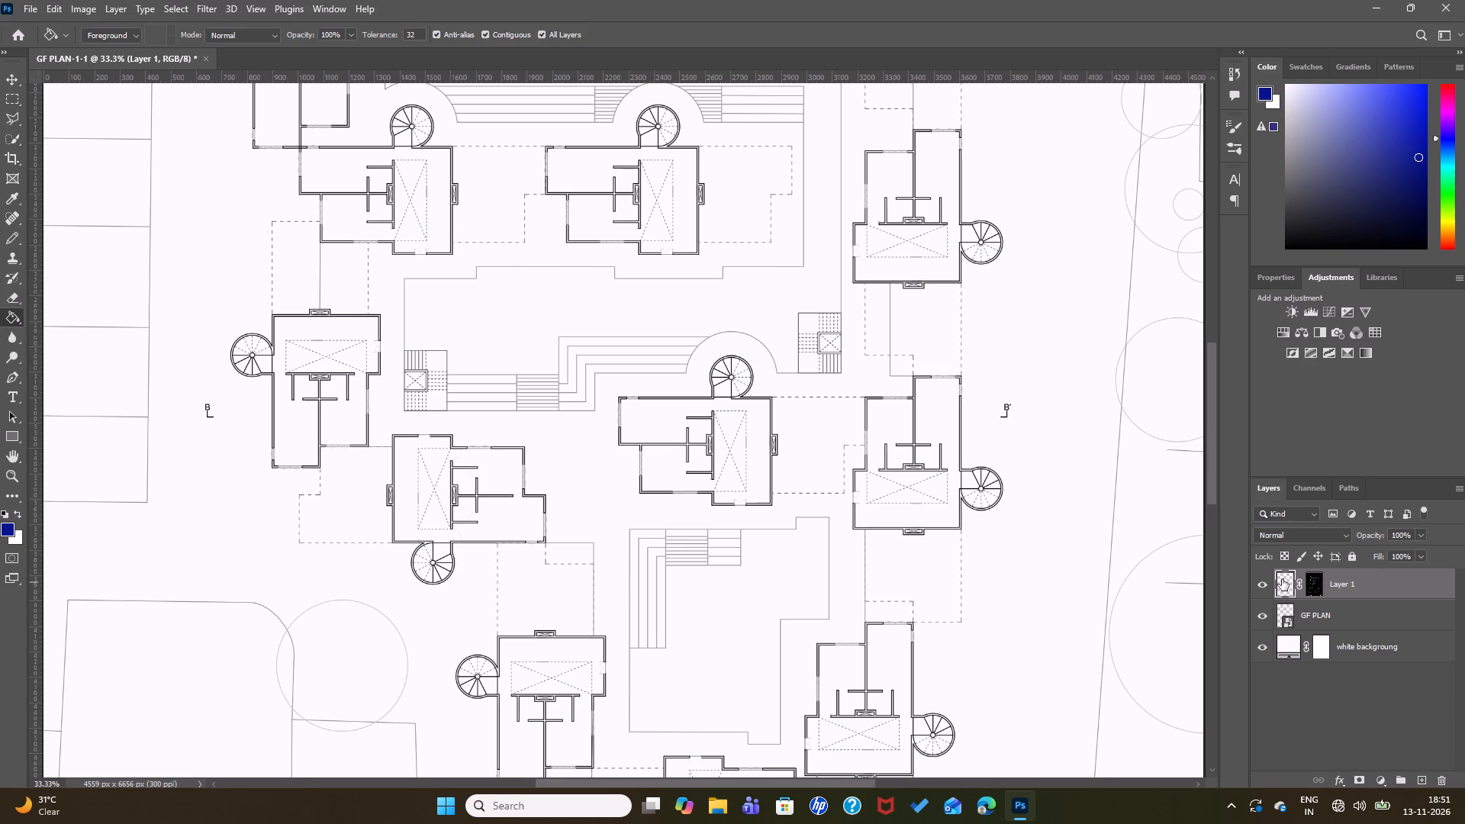
{"action": "left_click", "coordinate": [1282, 579]}
{"action": "left_click", "coordinate": [1421, 170]}
{"action": "left_click", "coordinate": [1421, 165]}
{"action": "left_click", "coordinate": [1421, 156]}
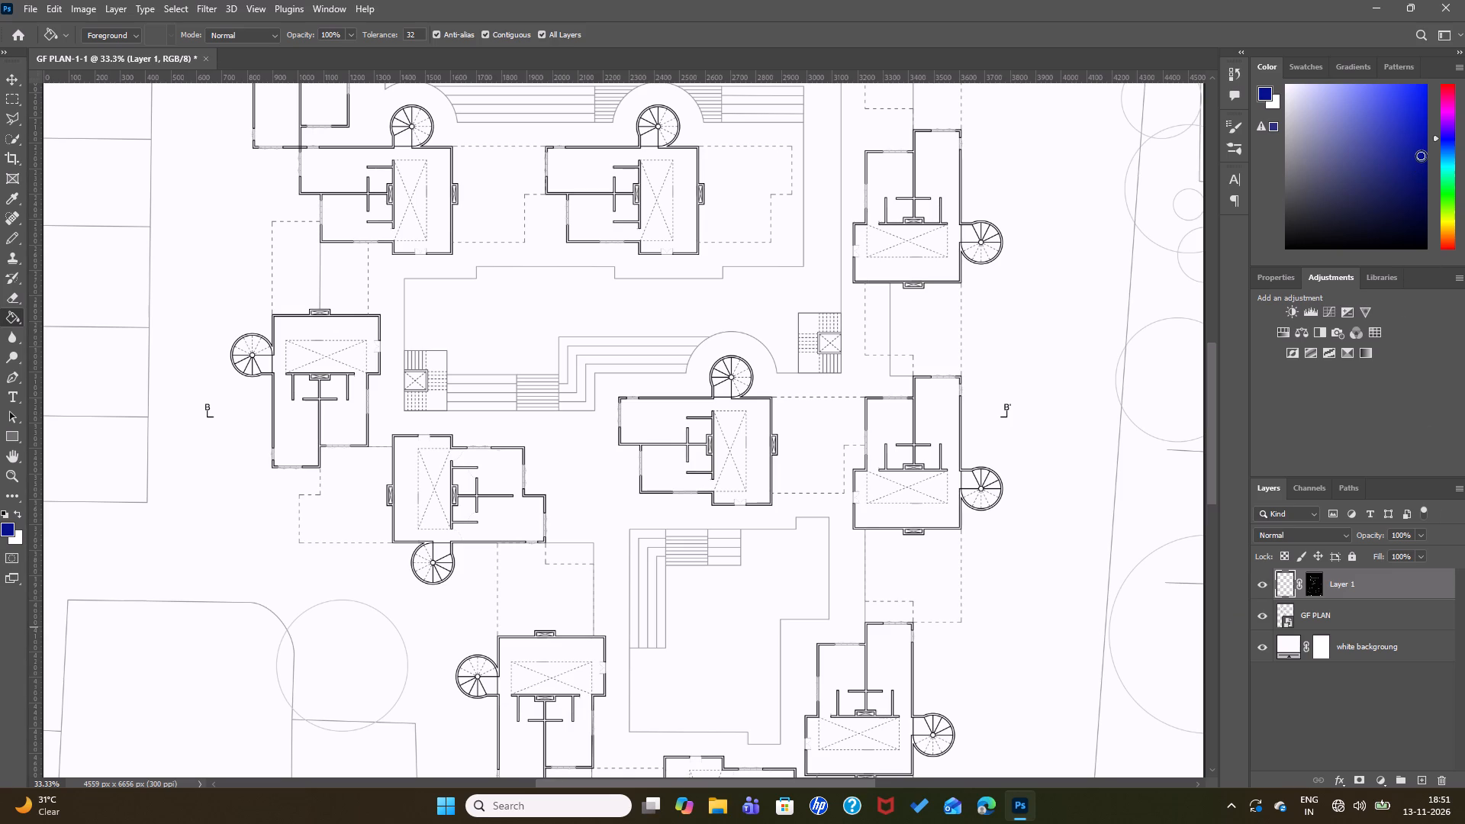
{"action": "left_click", "coordinate": [1422, 144]}
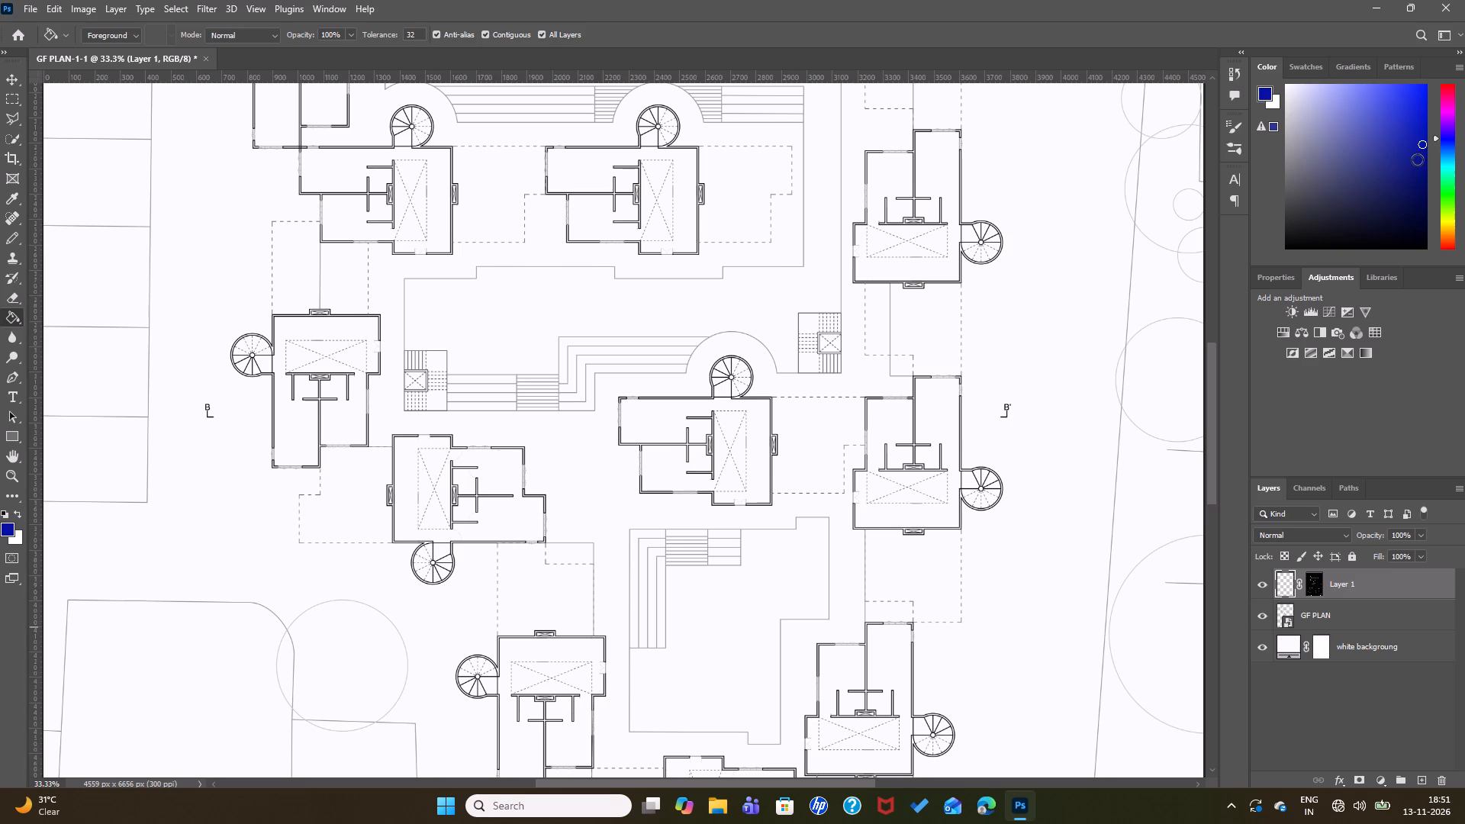
{"action": "left_click", "coordinate": [1417, 159]}
{"action": "left_click", "coordinate": [1395, 156]}
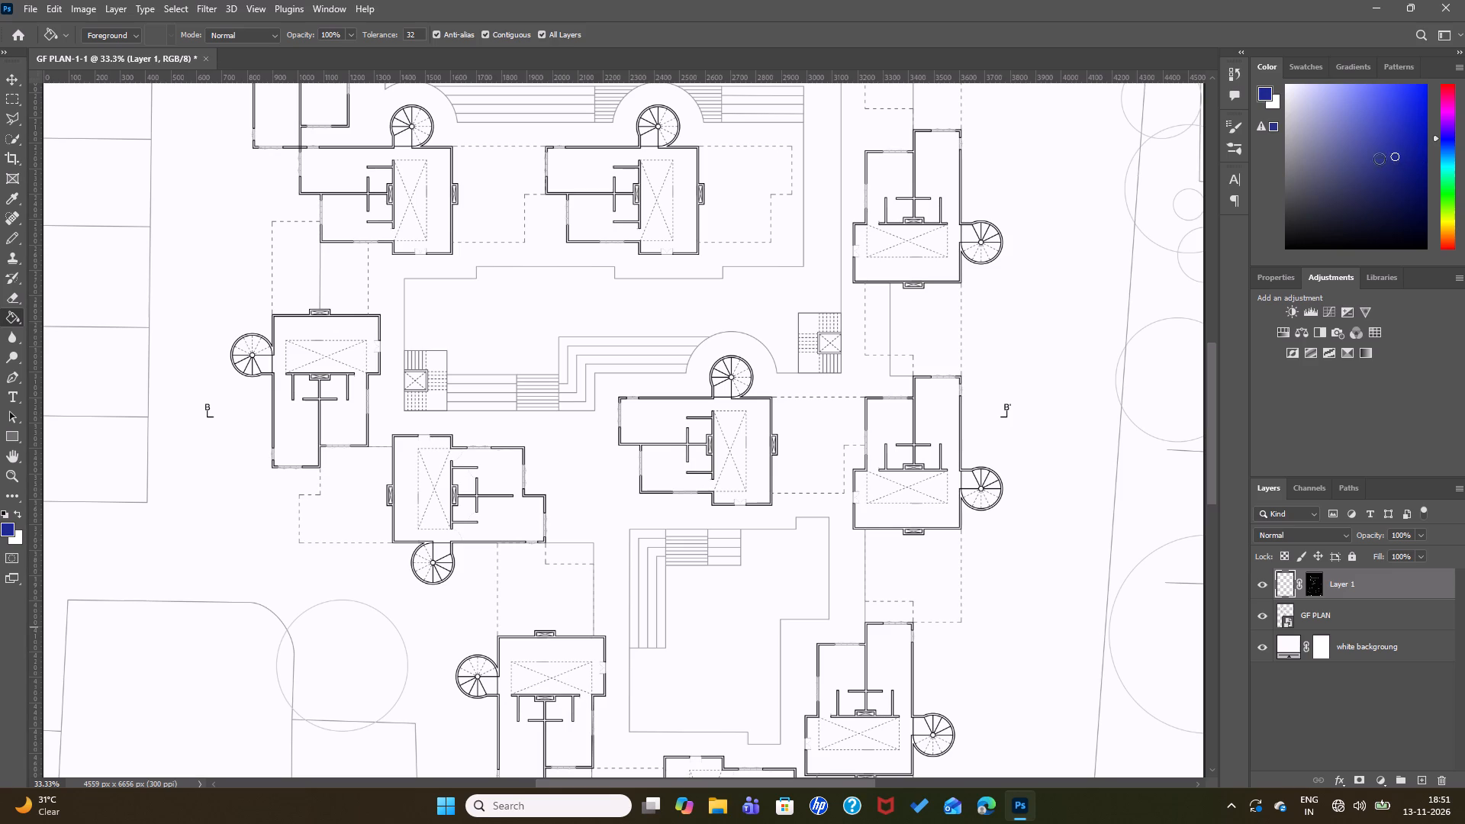
{"action": "left_click", "coordinate": [1372, 159]}
{"action": "key", "text": "Return"}
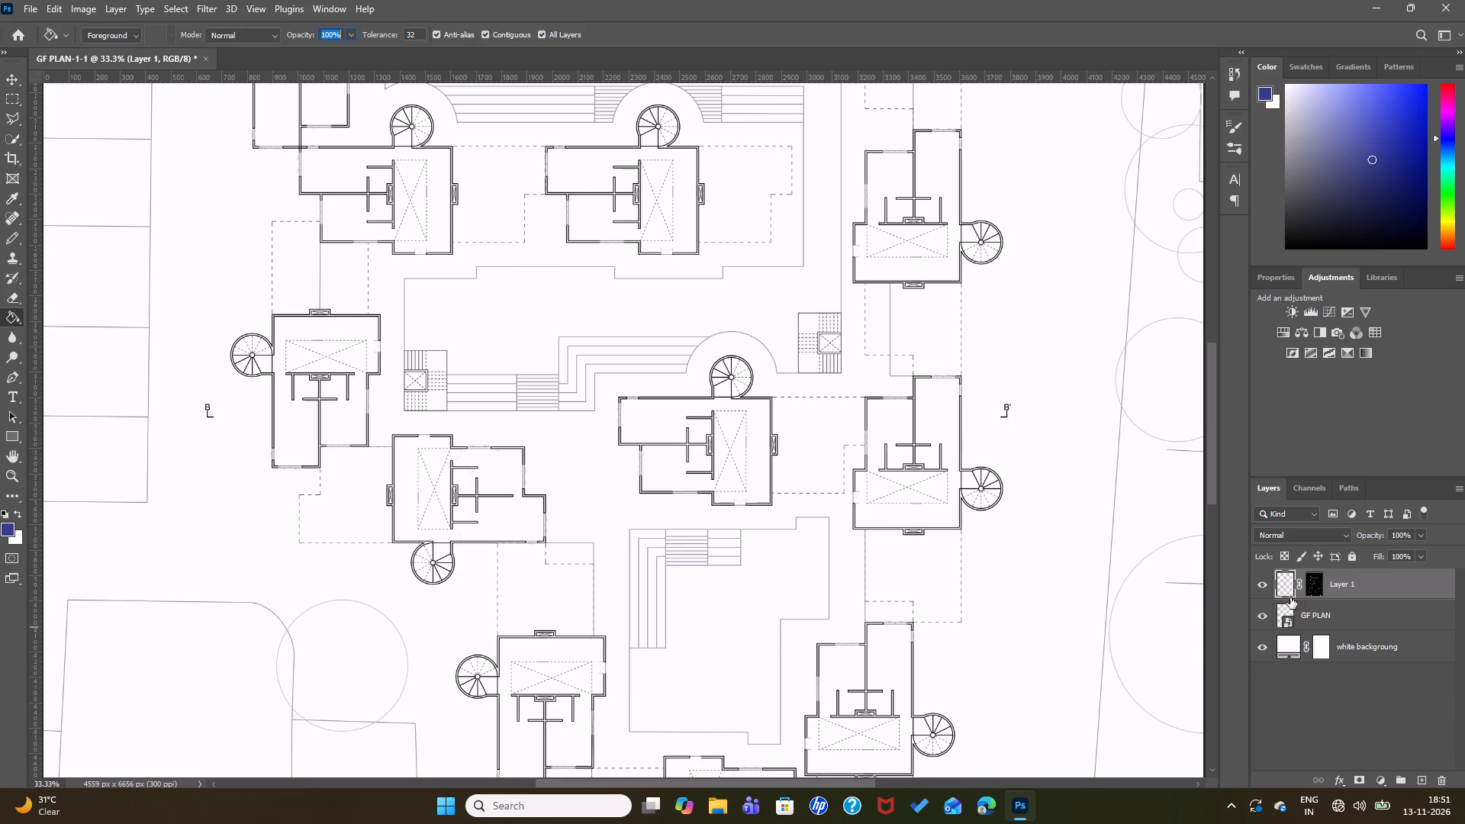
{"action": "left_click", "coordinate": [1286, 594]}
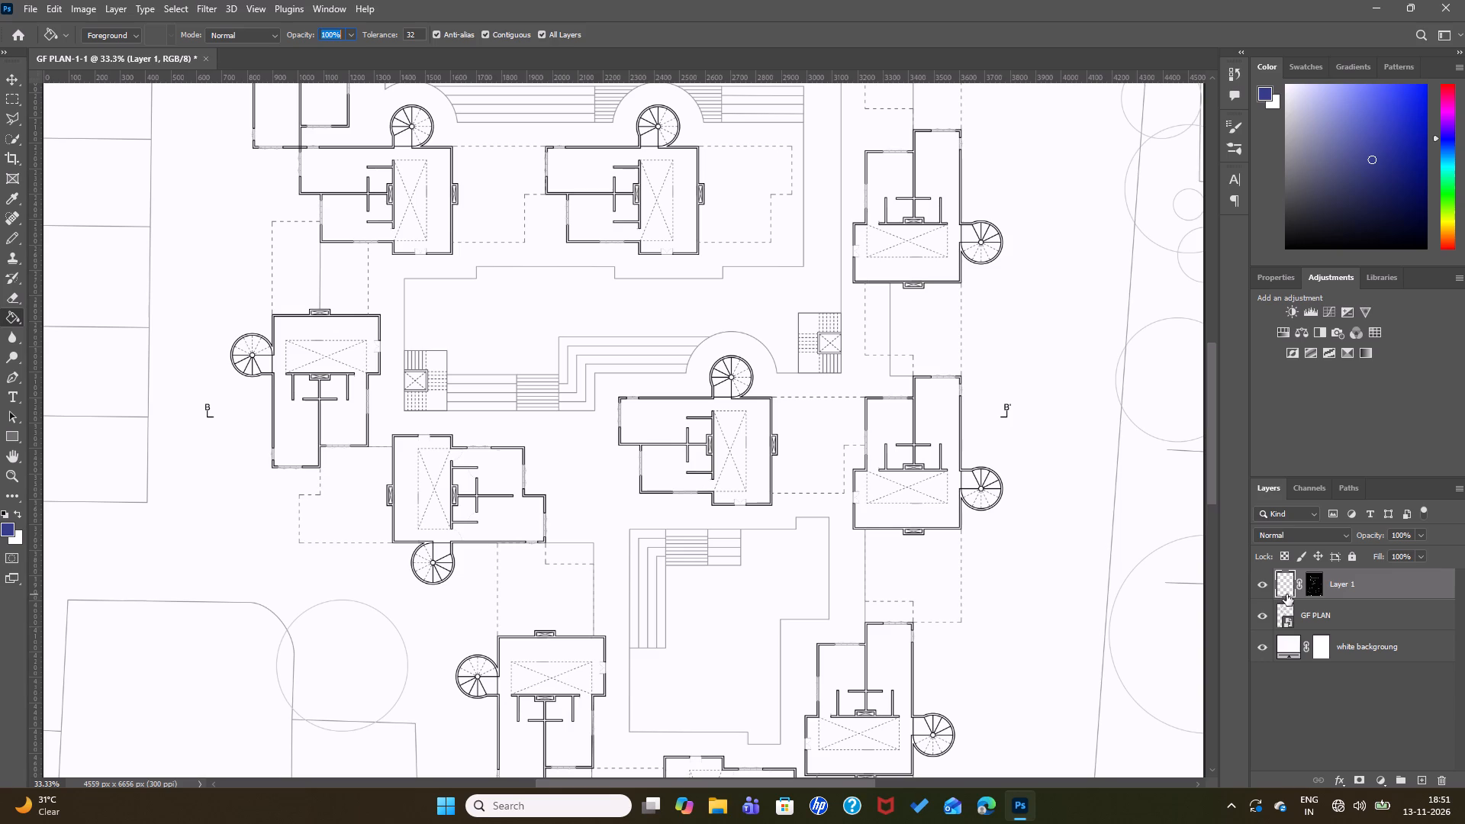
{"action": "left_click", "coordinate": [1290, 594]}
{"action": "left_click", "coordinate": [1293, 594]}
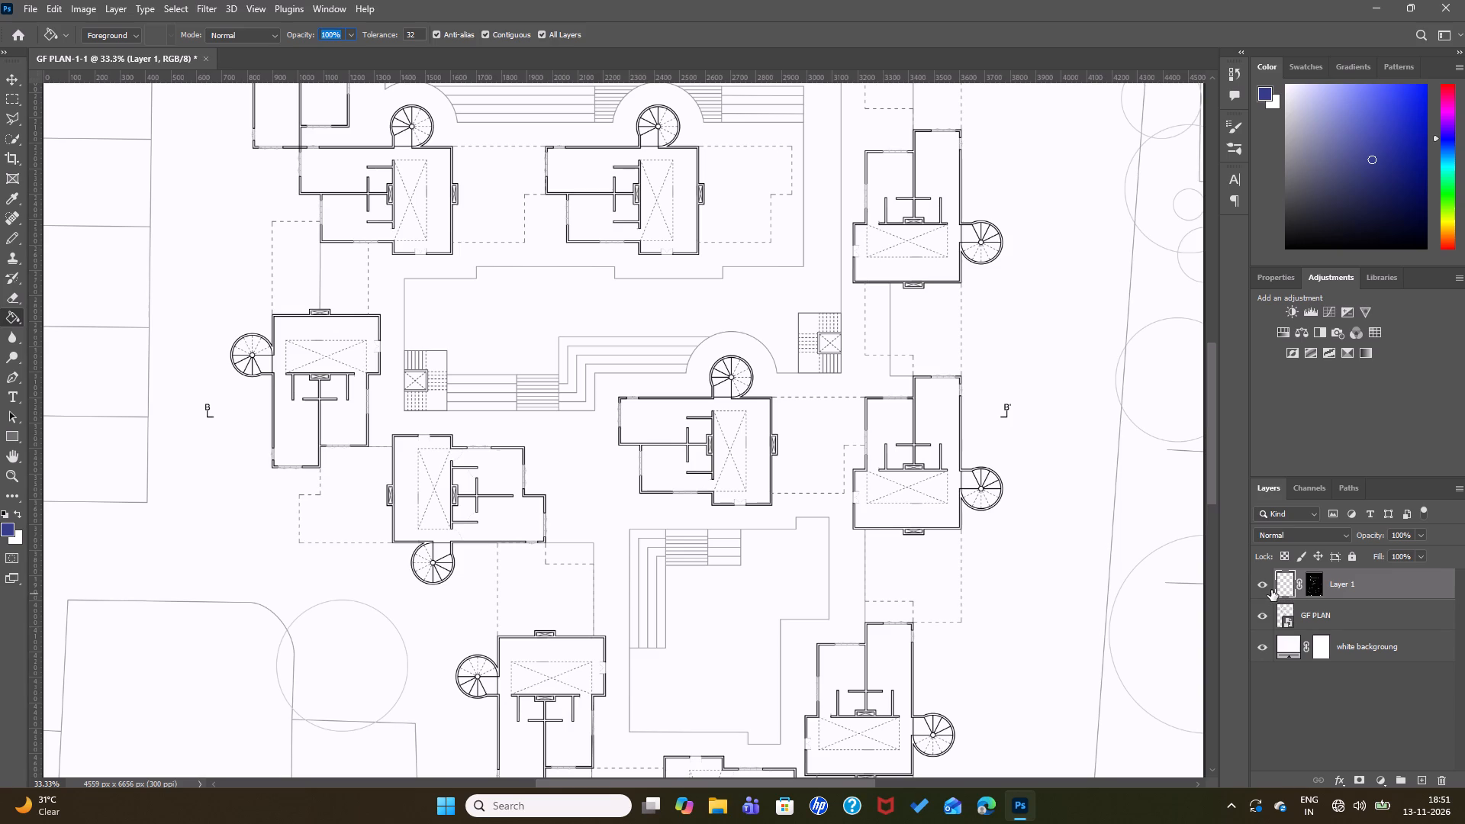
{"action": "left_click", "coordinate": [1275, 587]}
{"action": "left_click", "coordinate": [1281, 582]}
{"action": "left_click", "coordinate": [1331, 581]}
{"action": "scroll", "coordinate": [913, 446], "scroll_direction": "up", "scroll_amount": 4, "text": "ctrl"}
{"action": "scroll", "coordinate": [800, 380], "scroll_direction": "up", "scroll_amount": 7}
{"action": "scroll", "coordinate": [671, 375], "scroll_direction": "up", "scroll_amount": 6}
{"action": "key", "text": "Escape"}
Examine the wall and window linework of the central housing unit beside the stepped area up close.
{"action": "key", "text": "ctrl+equal"}
{"action": "key", "text": "ctrl+equal"}
{"action": "key", "text": "ctrl+equal"}
{"action": "key", "text": "ctrl+equal"}
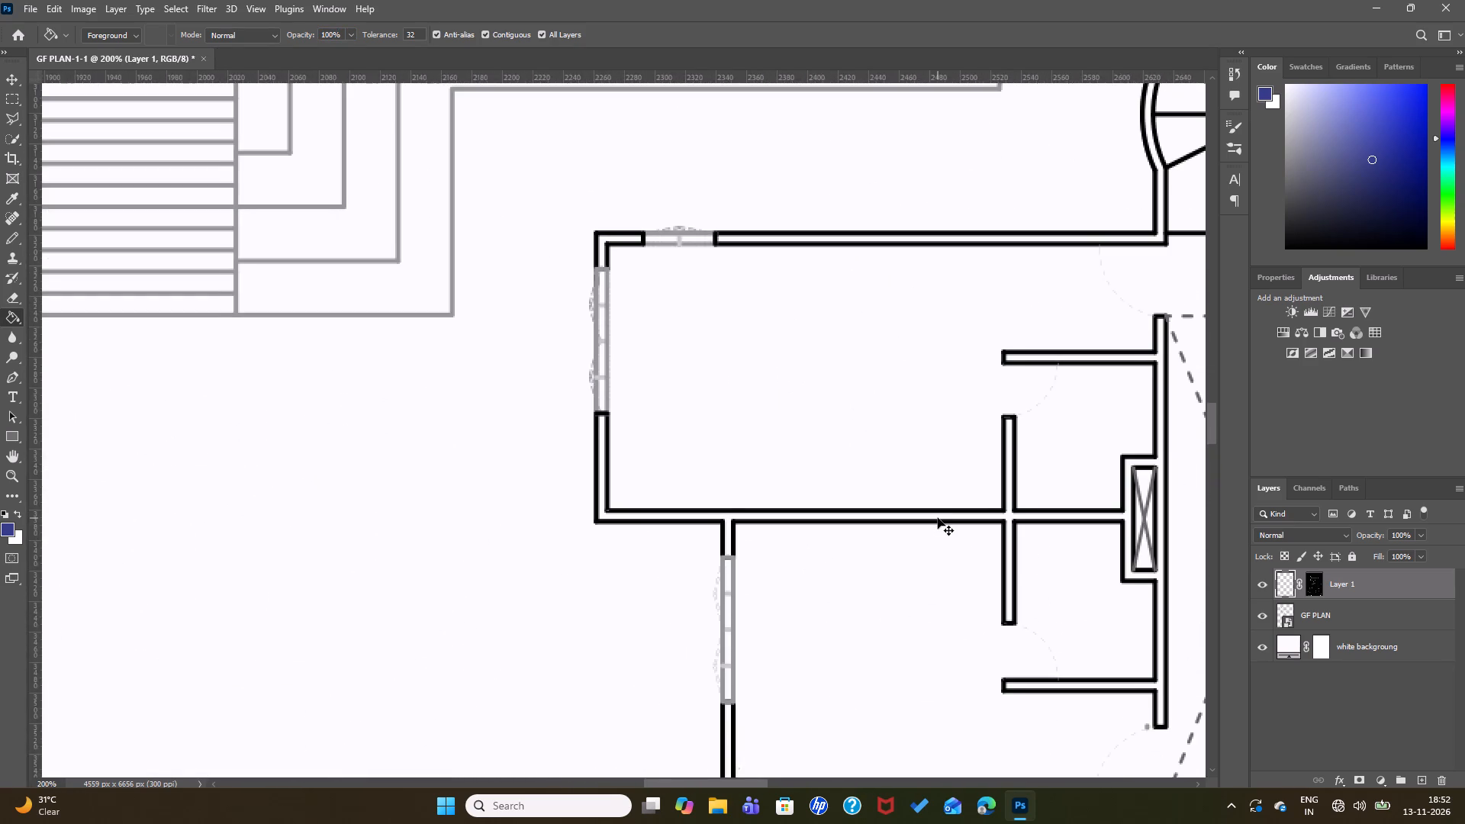
{"action": "key", "text": "ctrl+equal"}
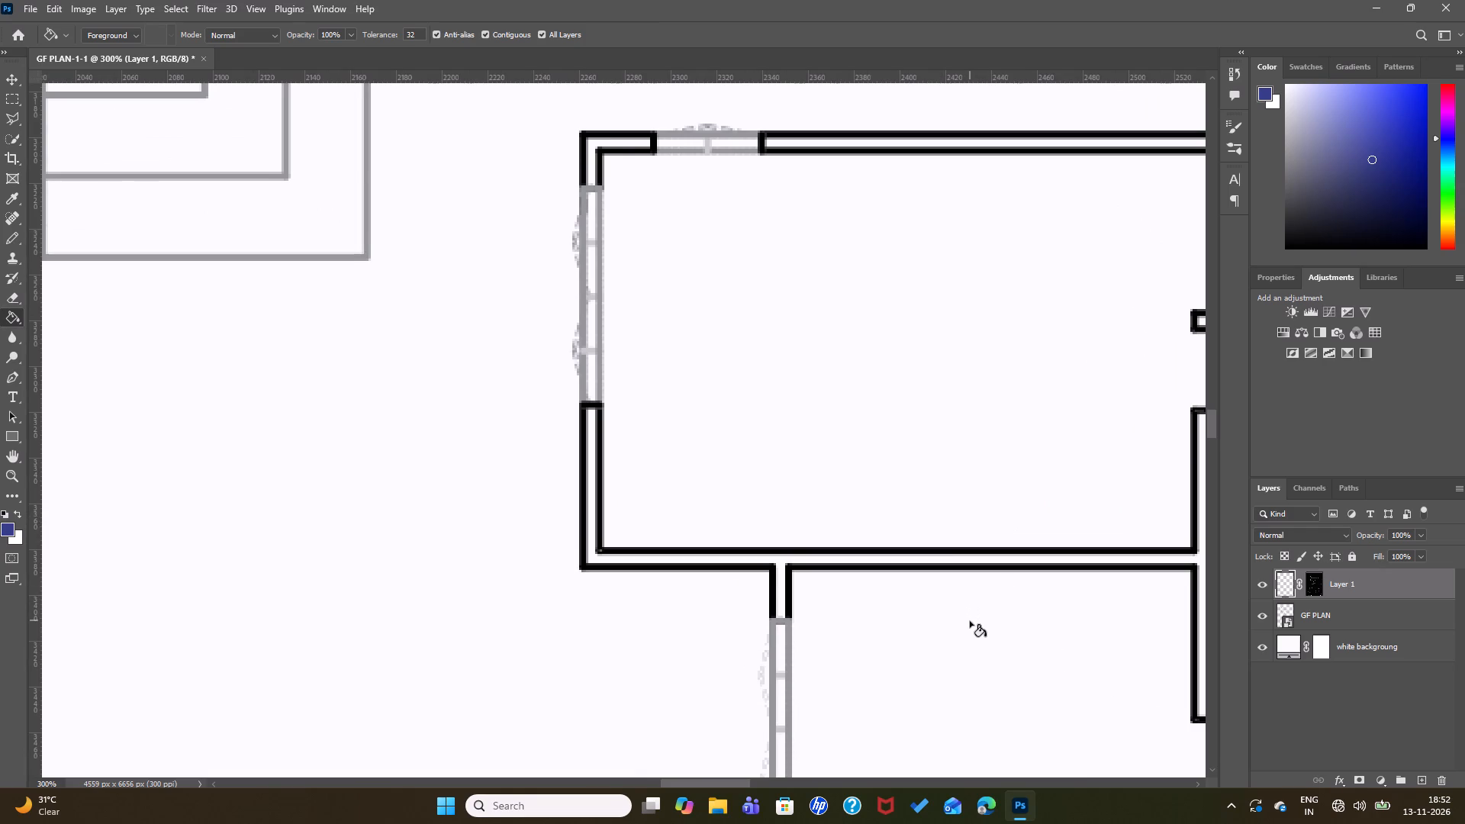
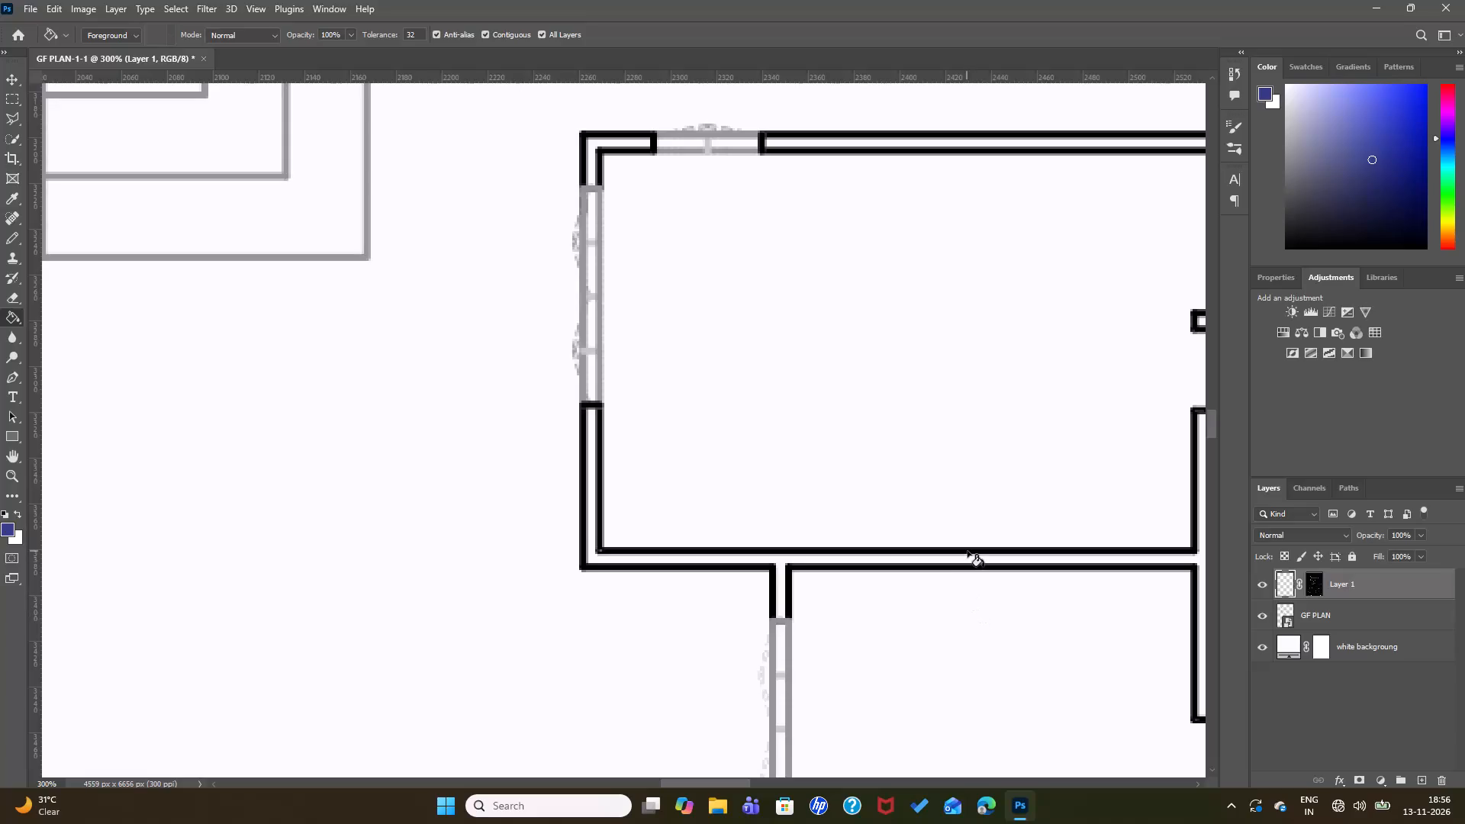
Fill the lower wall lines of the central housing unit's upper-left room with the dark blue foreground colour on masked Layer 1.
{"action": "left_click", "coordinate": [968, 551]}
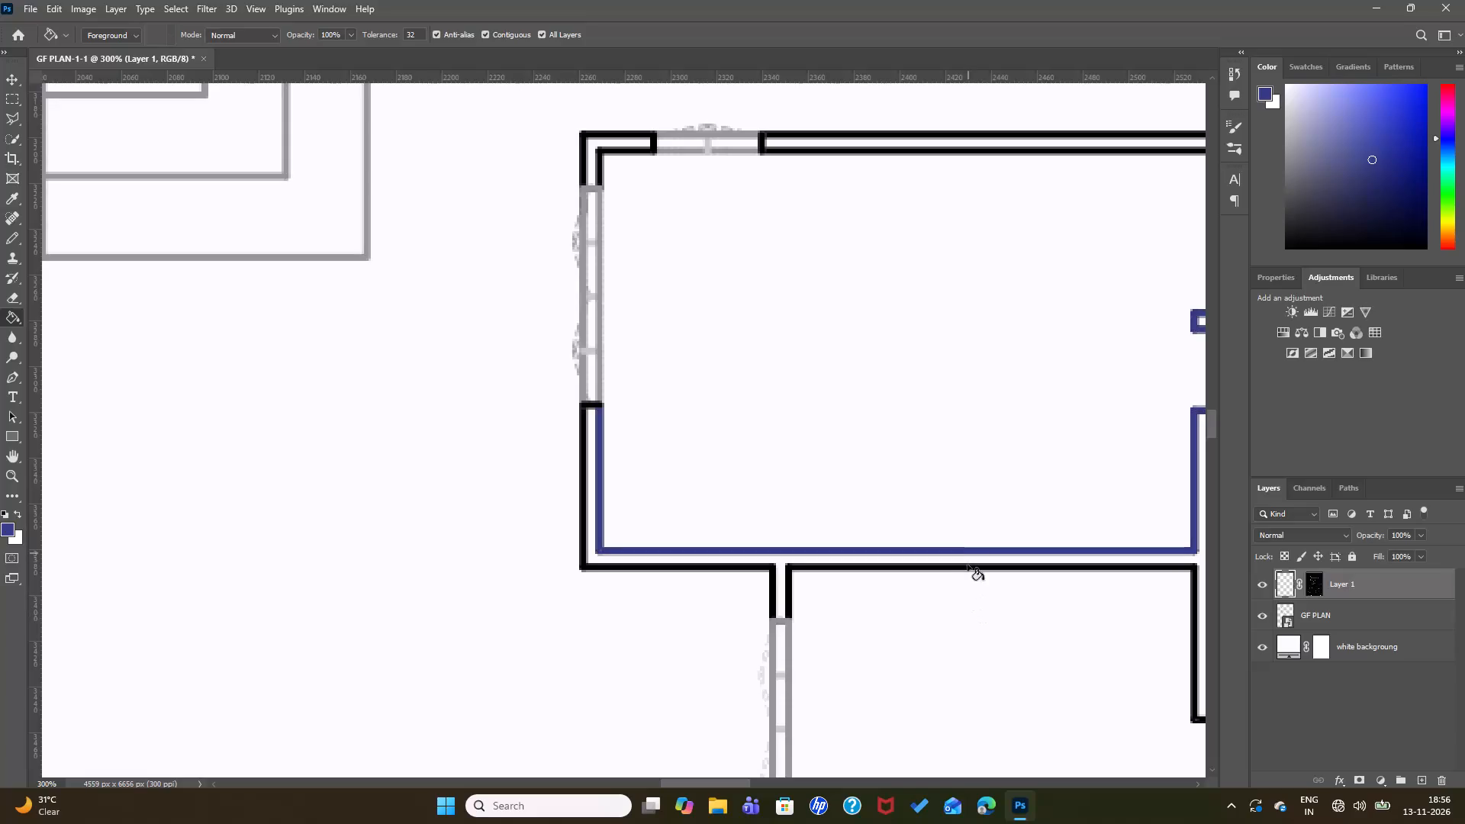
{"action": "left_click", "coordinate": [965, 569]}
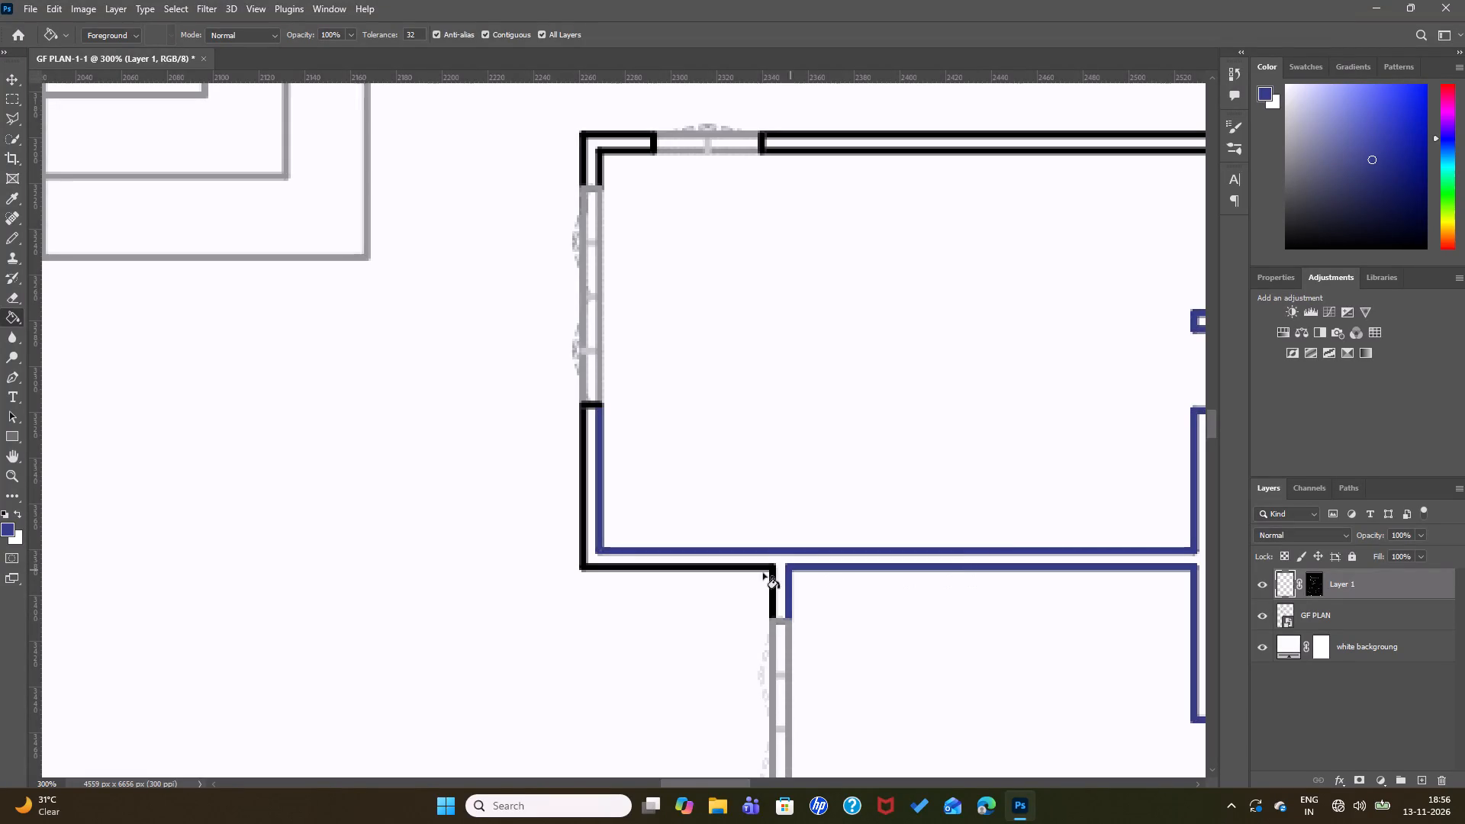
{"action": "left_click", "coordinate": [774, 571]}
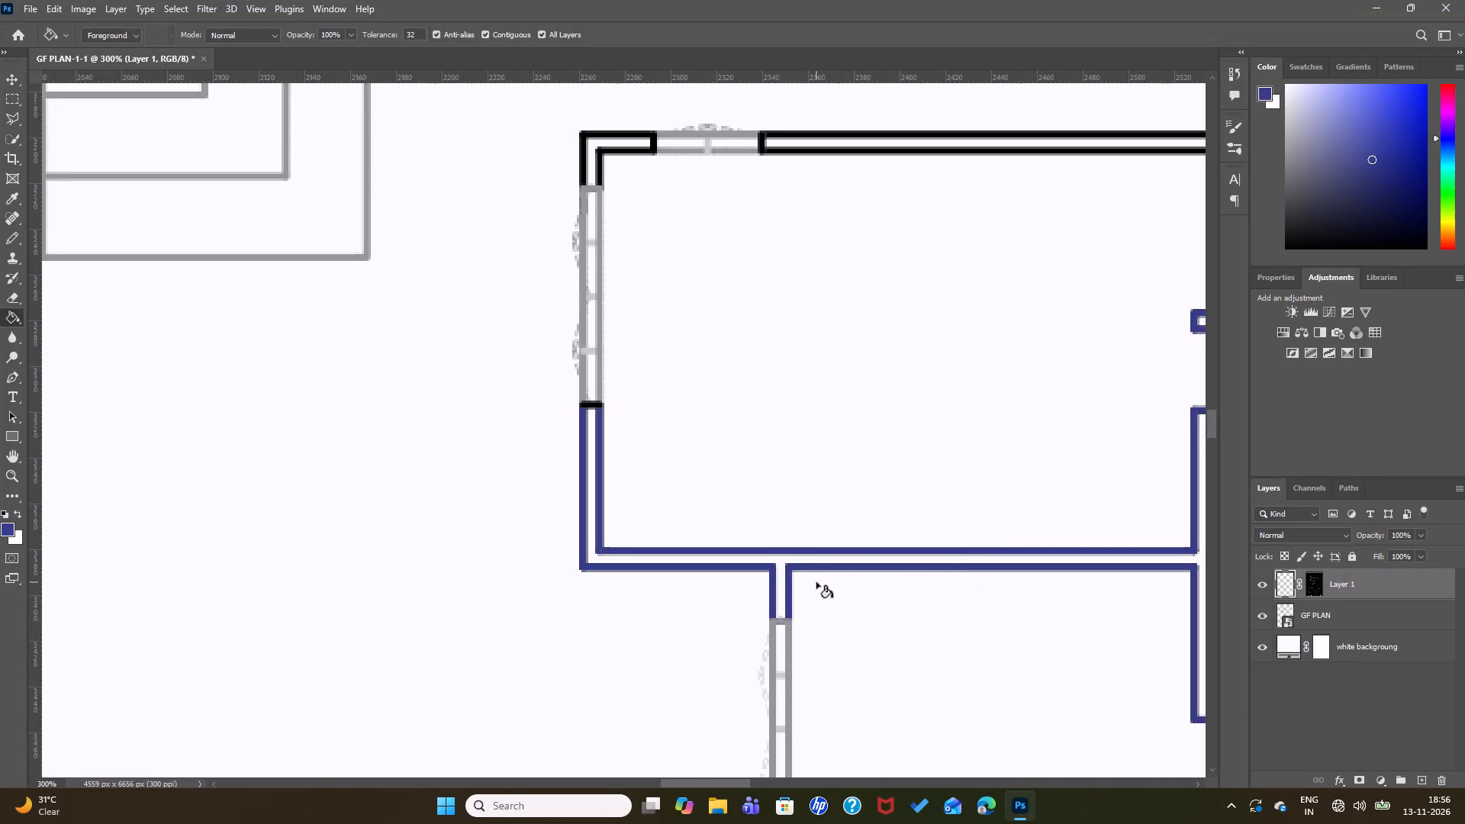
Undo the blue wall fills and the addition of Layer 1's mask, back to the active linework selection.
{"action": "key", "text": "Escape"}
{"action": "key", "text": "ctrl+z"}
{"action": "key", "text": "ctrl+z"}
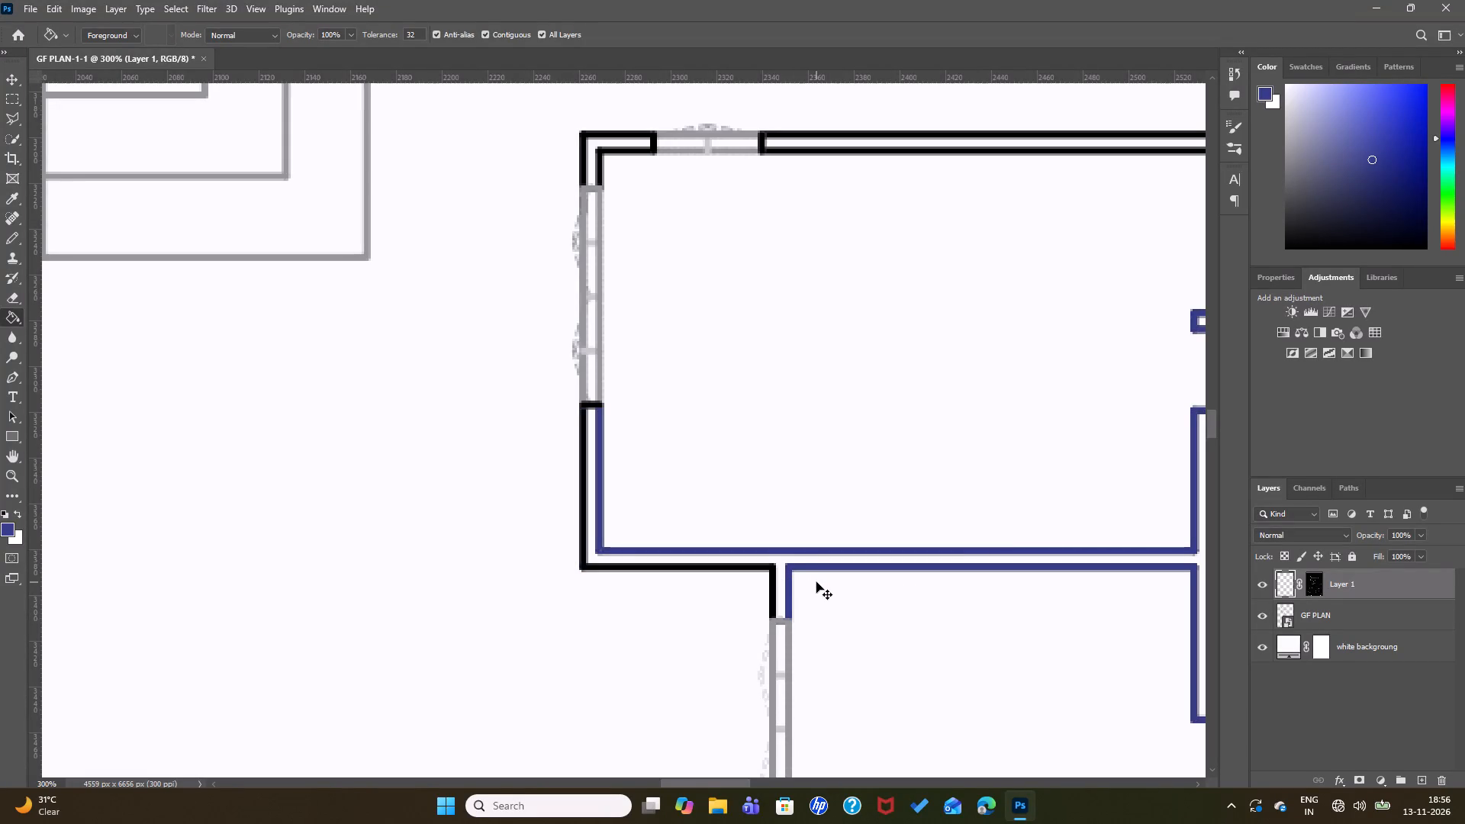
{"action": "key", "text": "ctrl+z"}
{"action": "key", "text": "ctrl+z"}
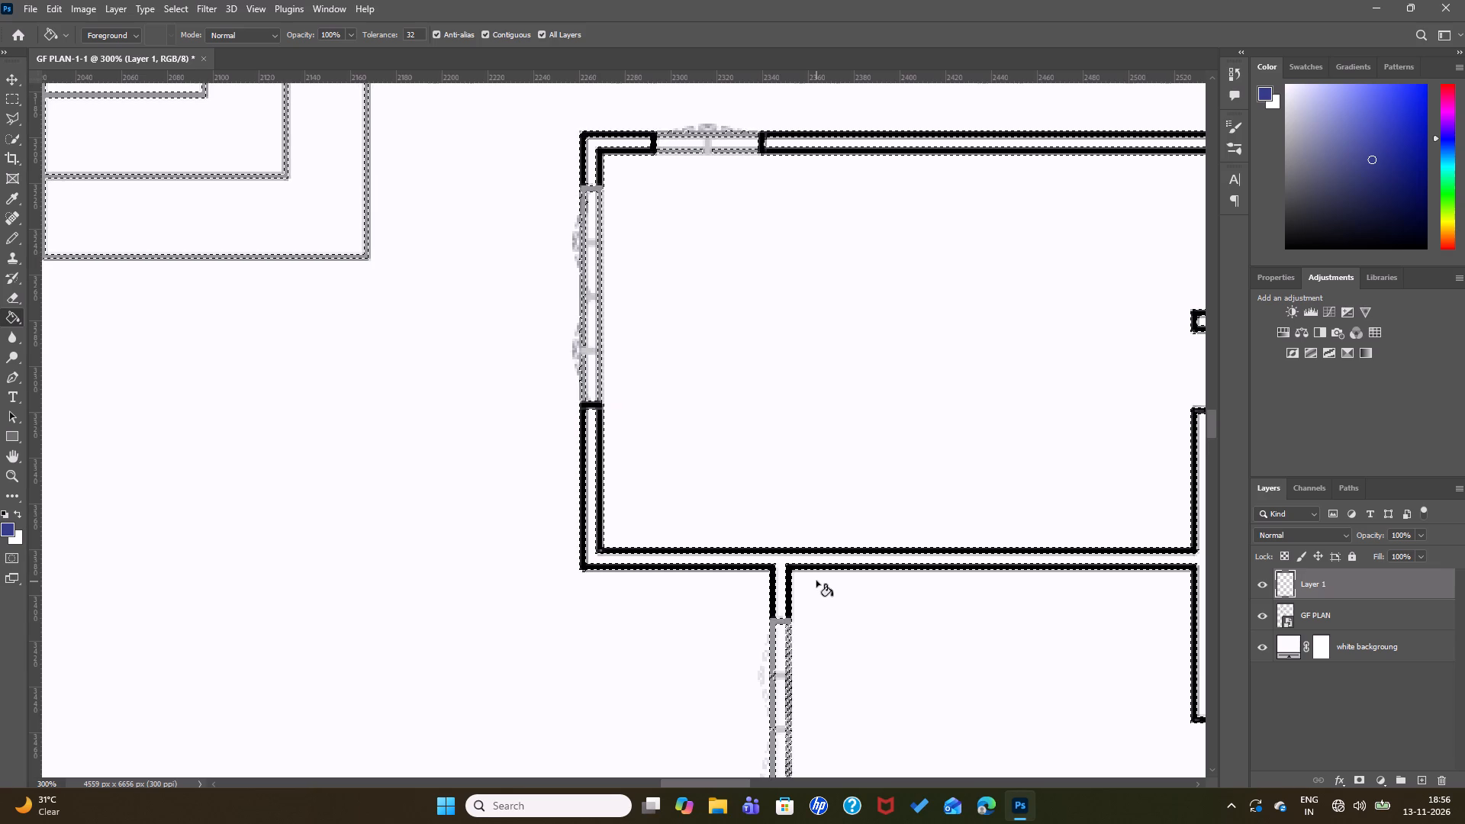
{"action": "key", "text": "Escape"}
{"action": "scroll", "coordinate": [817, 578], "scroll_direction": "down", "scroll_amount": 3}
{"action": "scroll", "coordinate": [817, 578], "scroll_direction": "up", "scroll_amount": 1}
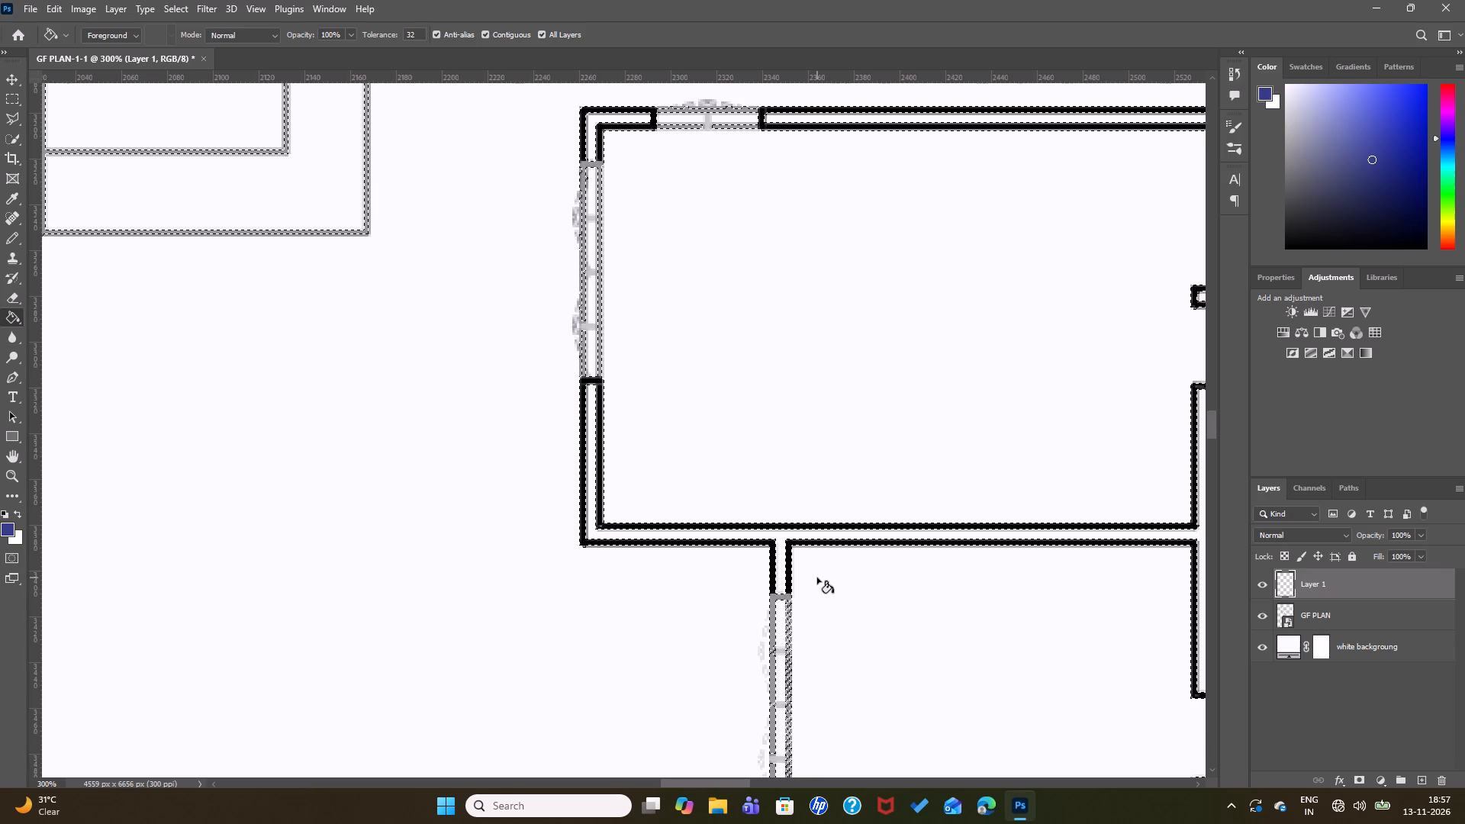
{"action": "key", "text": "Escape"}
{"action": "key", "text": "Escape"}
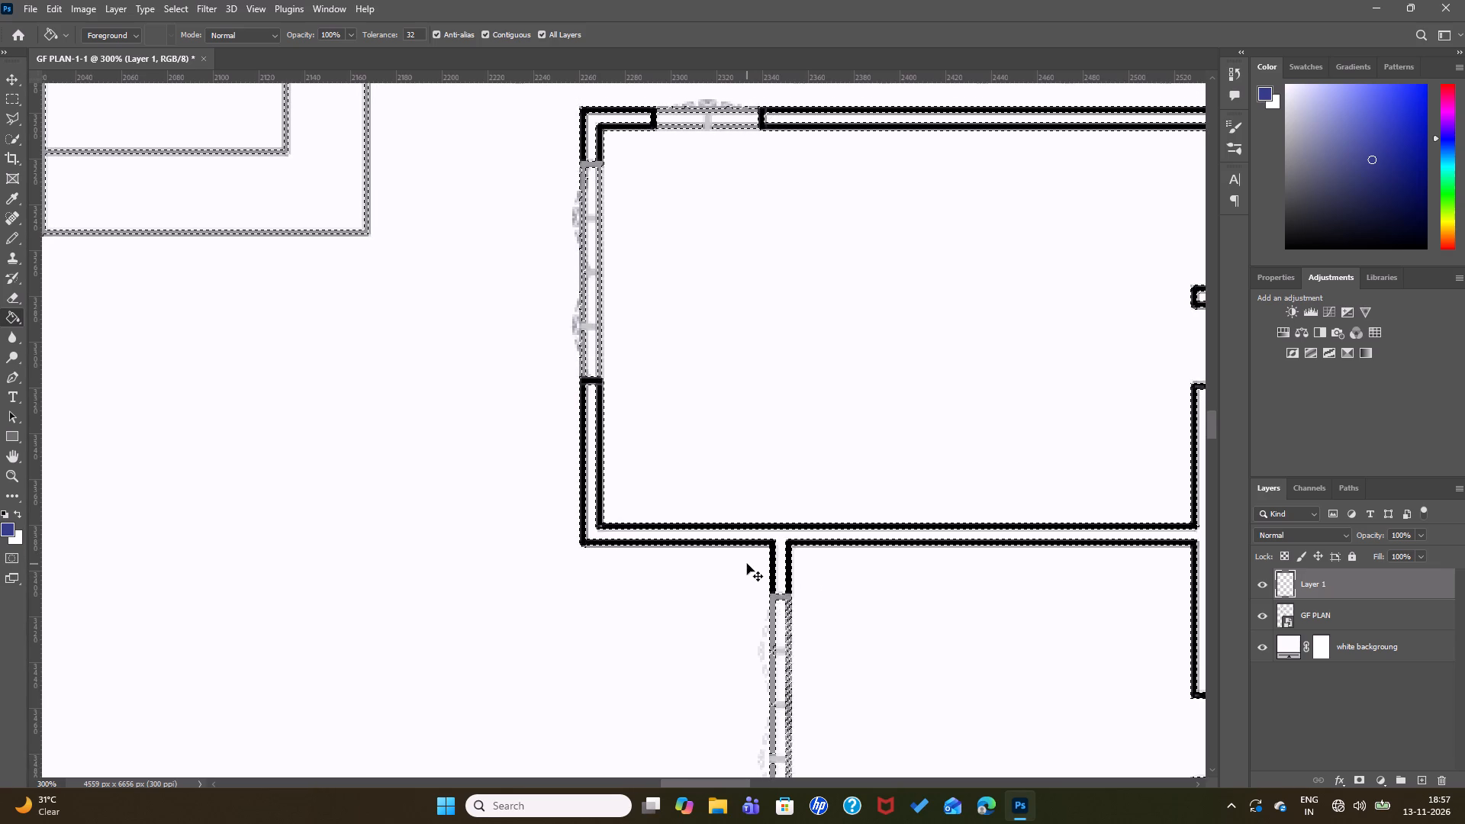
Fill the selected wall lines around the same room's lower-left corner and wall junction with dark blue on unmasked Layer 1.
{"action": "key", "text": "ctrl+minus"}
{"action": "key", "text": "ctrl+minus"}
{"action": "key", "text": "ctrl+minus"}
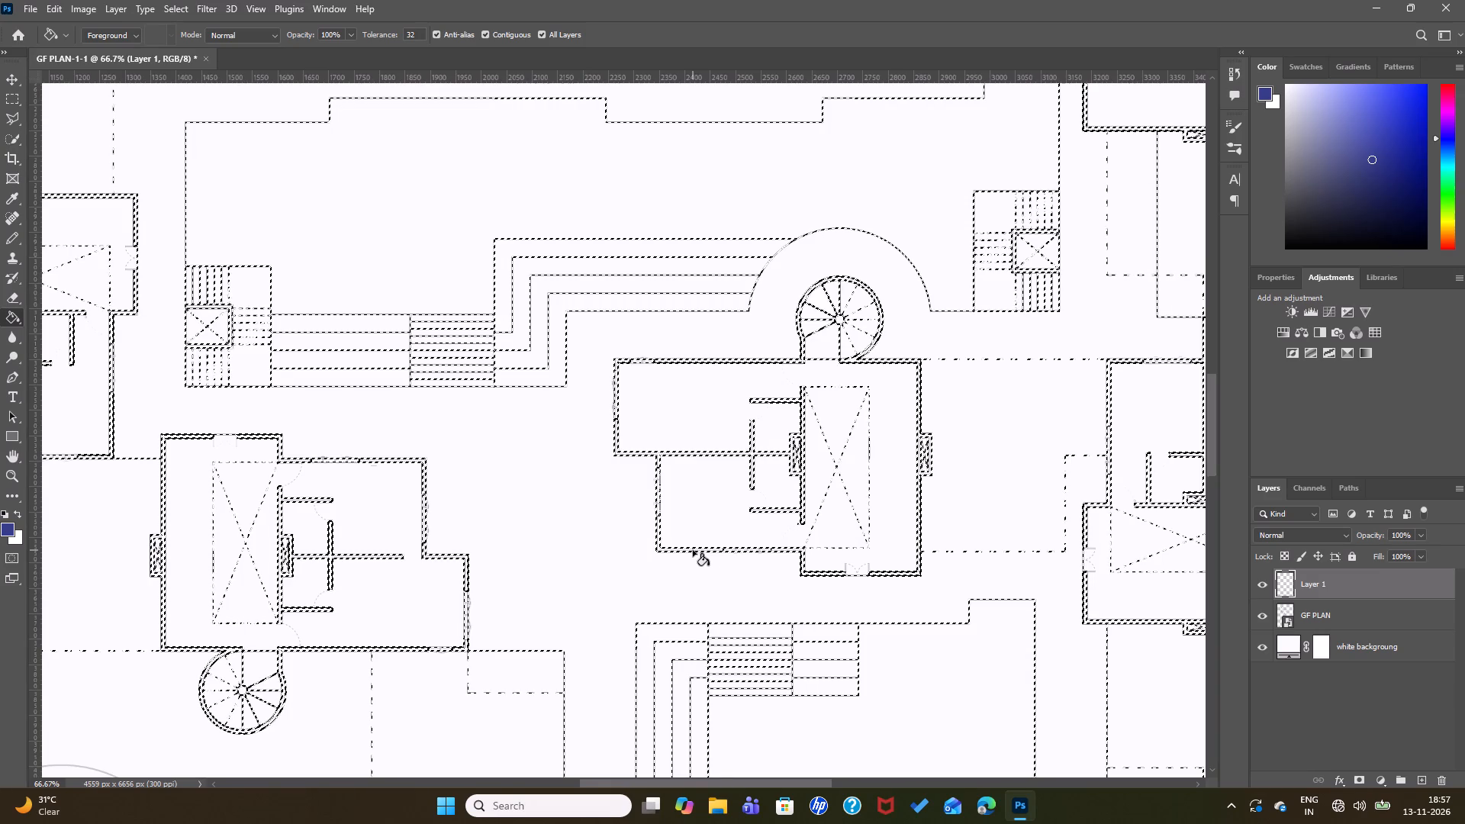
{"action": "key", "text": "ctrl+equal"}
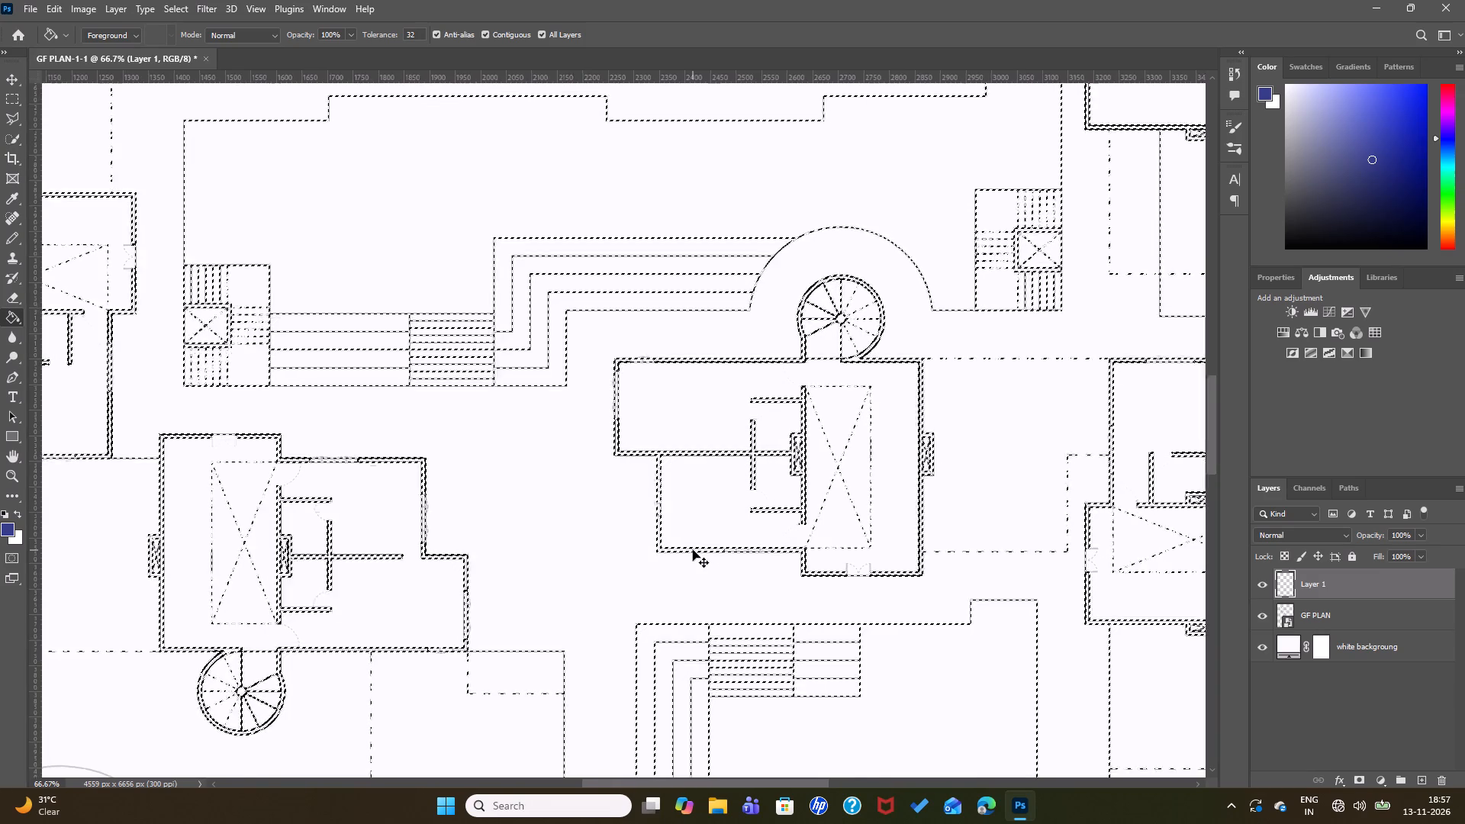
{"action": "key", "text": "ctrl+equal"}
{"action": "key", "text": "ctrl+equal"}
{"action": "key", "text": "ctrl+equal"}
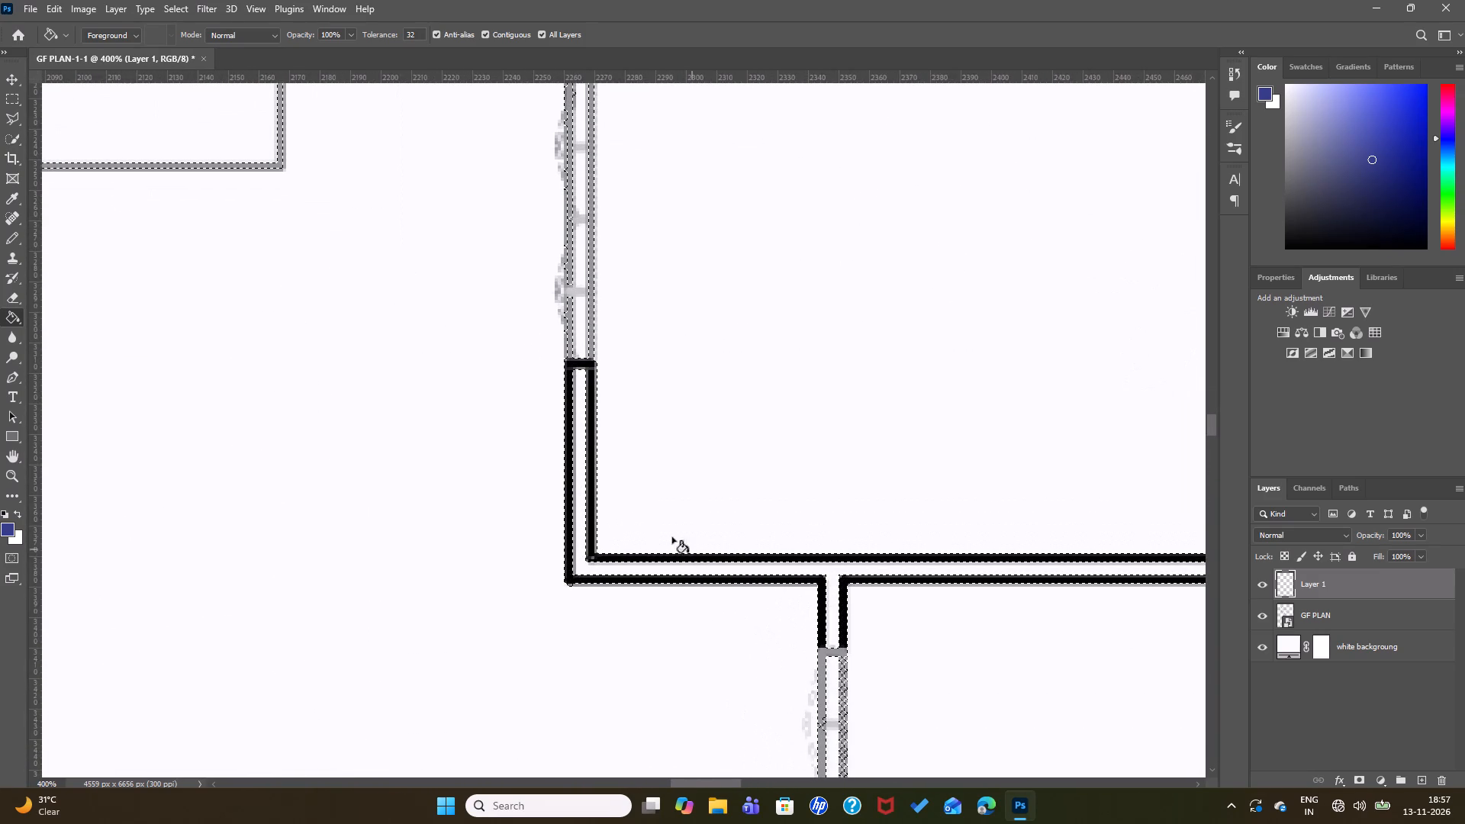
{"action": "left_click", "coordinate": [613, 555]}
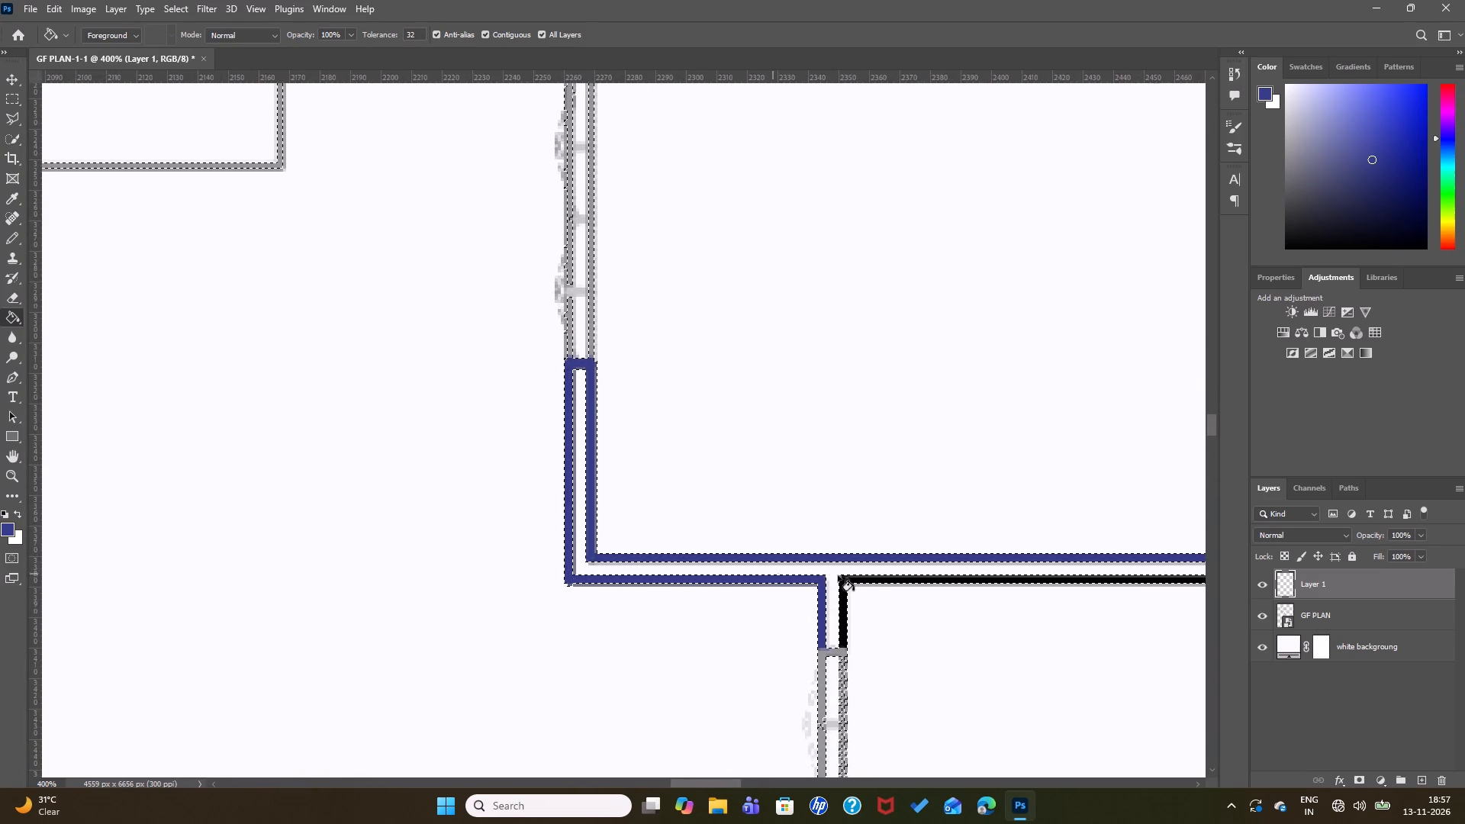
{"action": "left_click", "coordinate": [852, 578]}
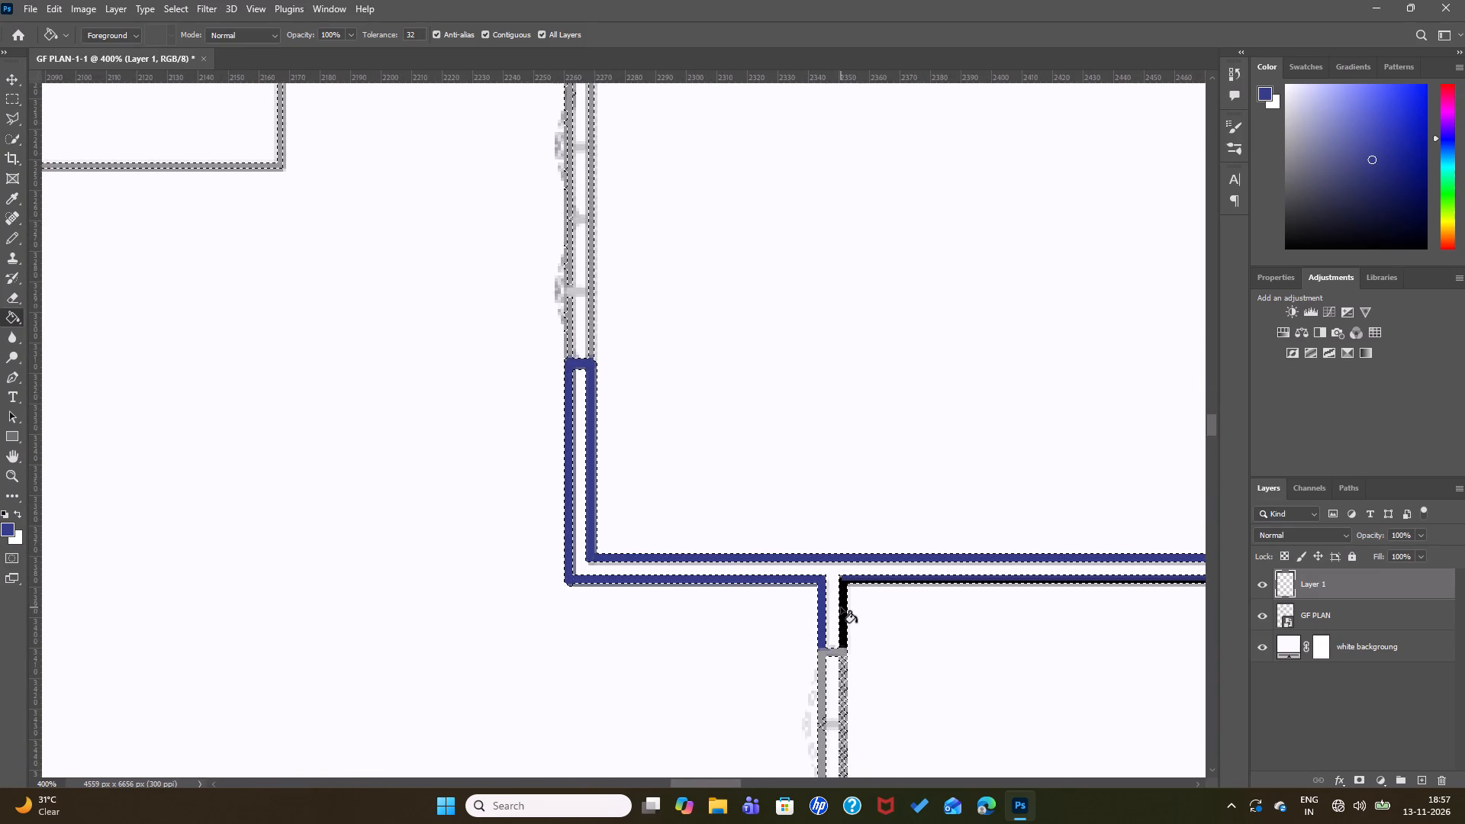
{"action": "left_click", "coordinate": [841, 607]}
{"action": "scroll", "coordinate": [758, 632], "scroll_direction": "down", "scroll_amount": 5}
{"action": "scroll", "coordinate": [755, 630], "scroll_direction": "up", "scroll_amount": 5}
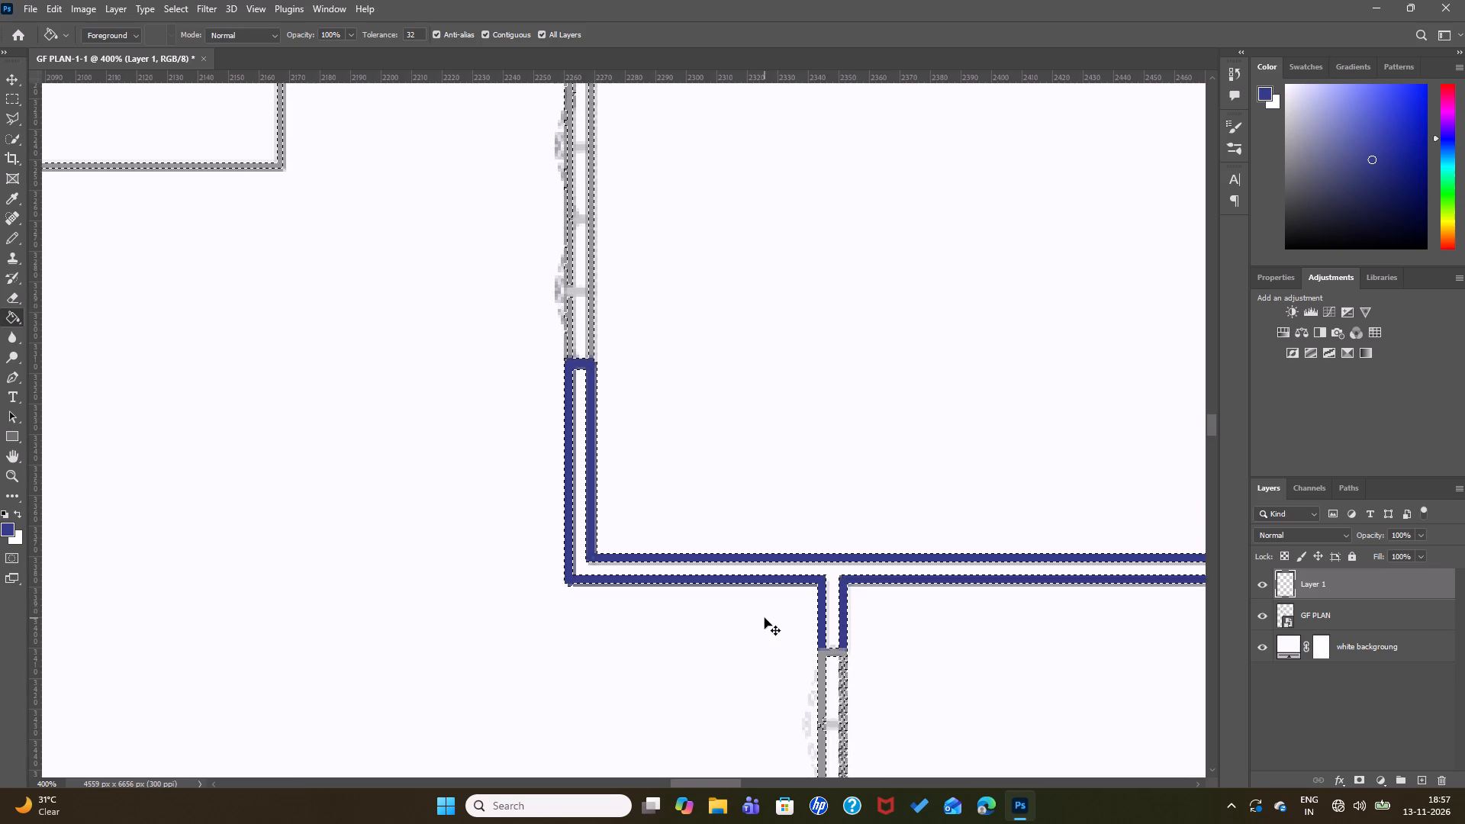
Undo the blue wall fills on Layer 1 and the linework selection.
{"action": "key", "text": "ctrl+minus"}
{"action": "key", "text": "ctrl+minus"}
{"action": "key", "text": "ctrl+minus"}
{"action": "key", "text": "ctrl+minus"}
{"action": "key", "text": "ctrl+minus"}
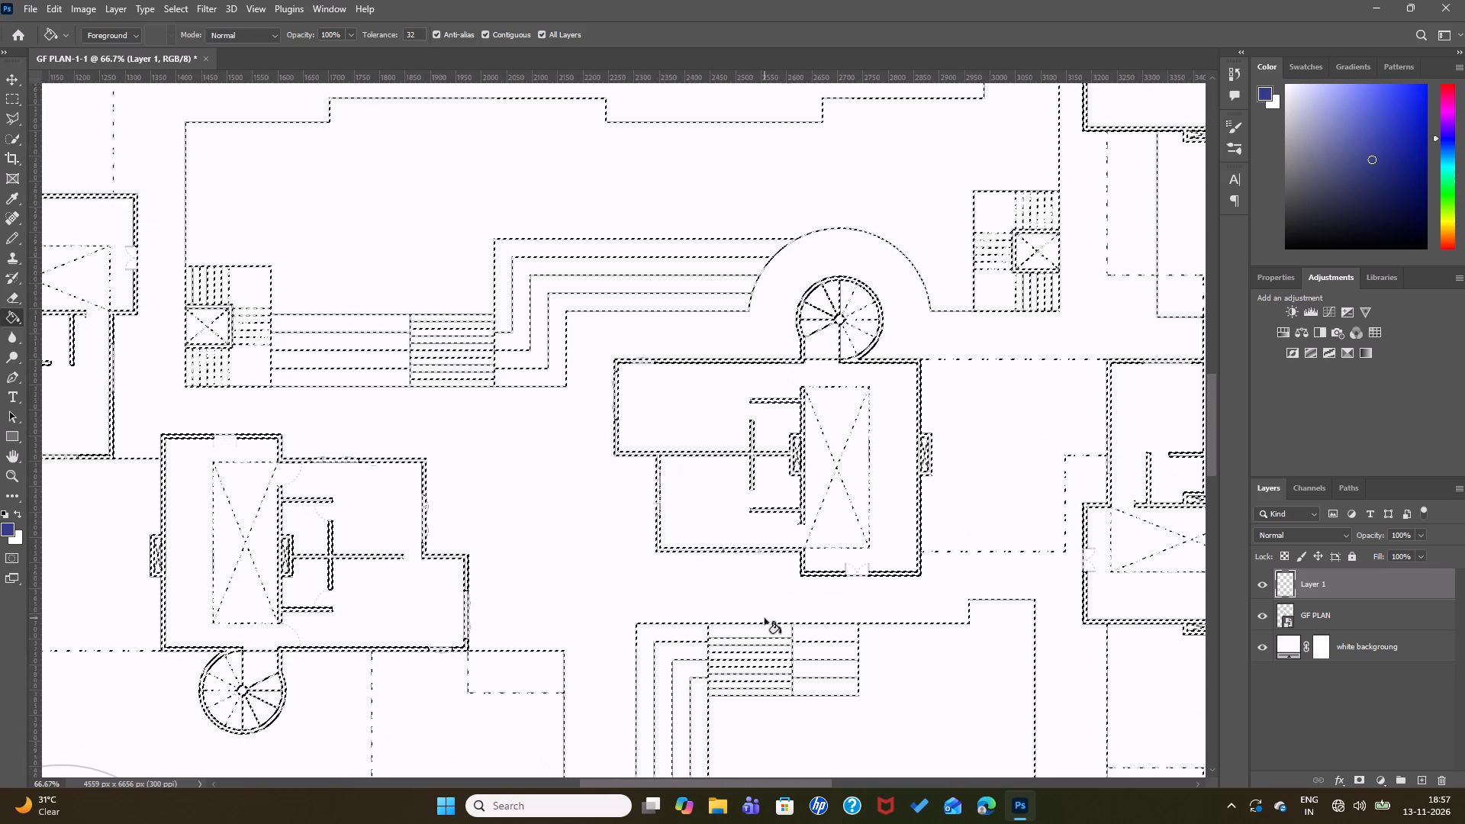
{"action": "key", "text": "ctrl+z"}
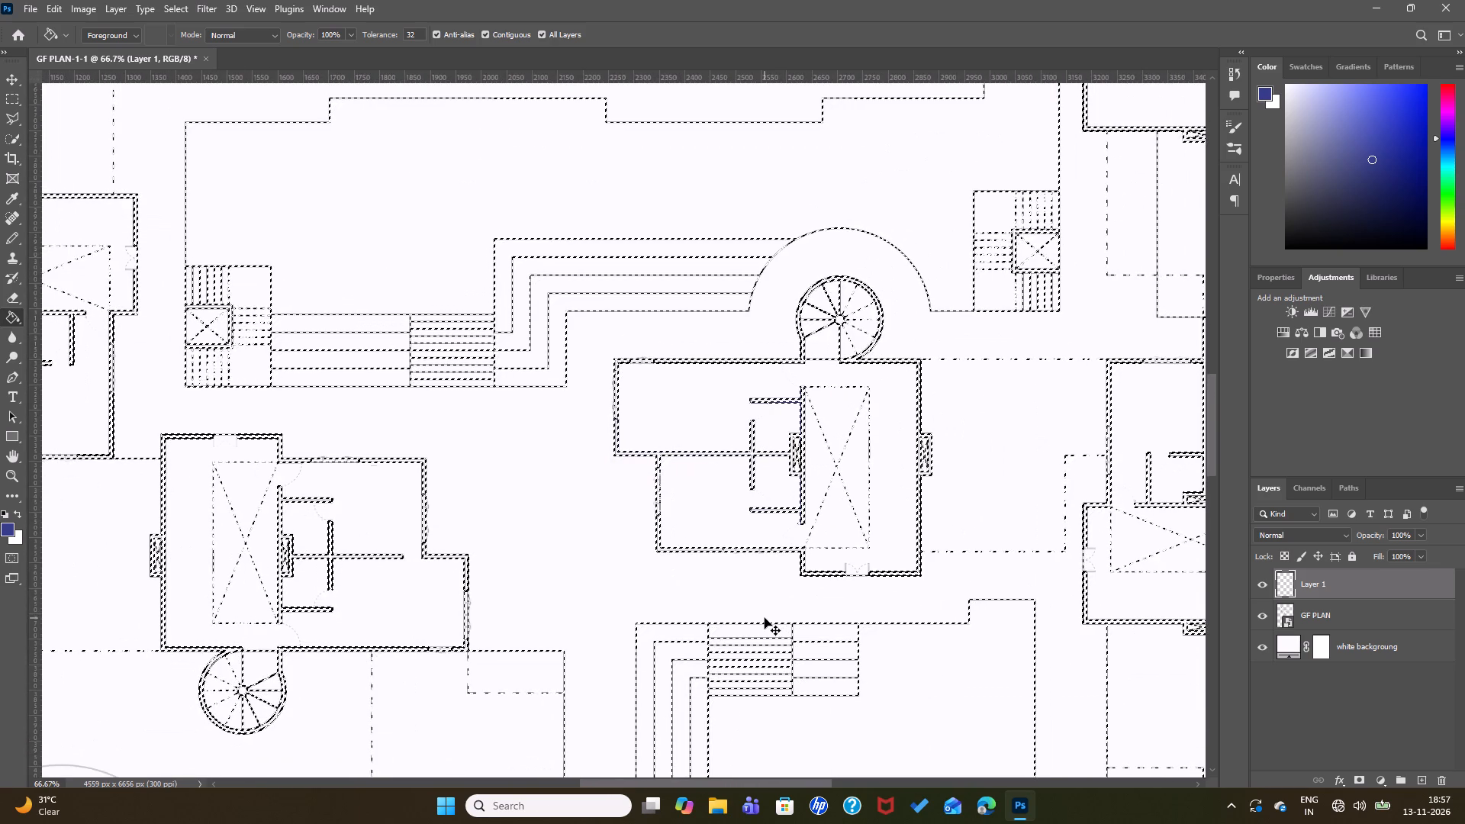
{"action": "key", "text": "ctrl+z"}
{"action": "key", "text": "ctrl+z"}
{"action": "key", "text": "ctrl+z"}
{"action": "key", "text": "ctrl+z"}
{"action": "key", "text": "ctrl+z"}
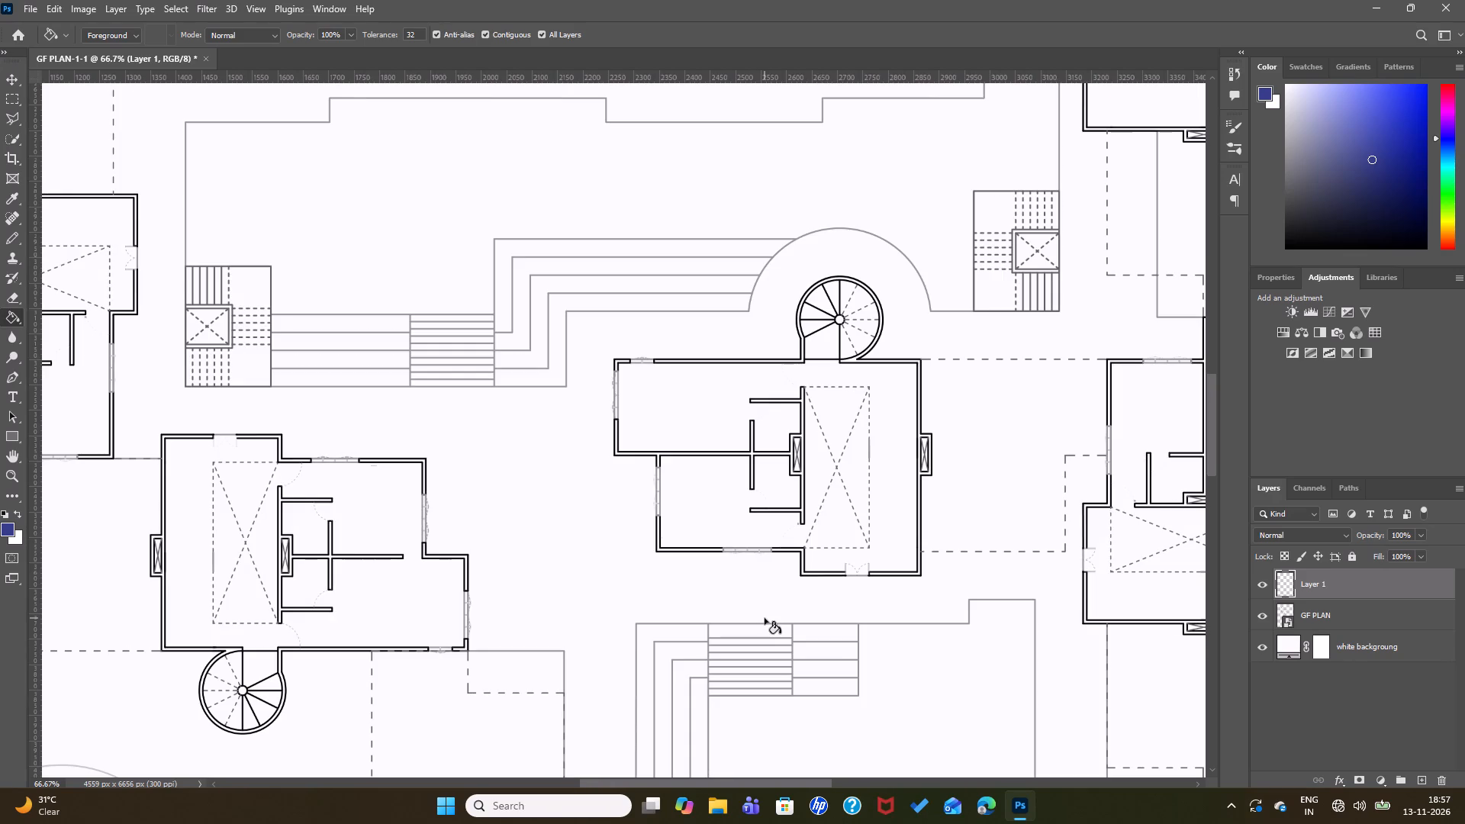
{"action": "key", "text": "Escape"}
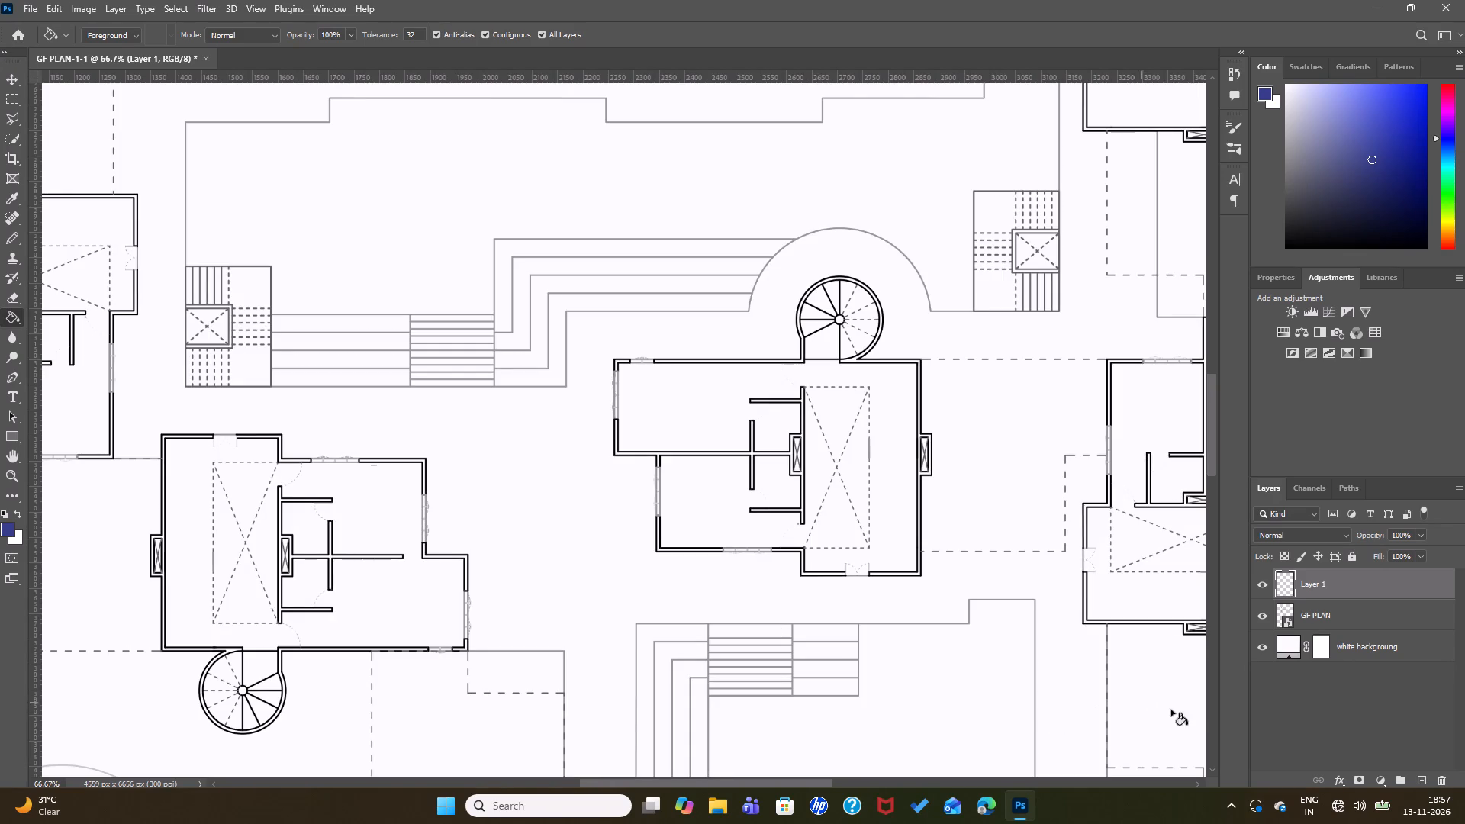